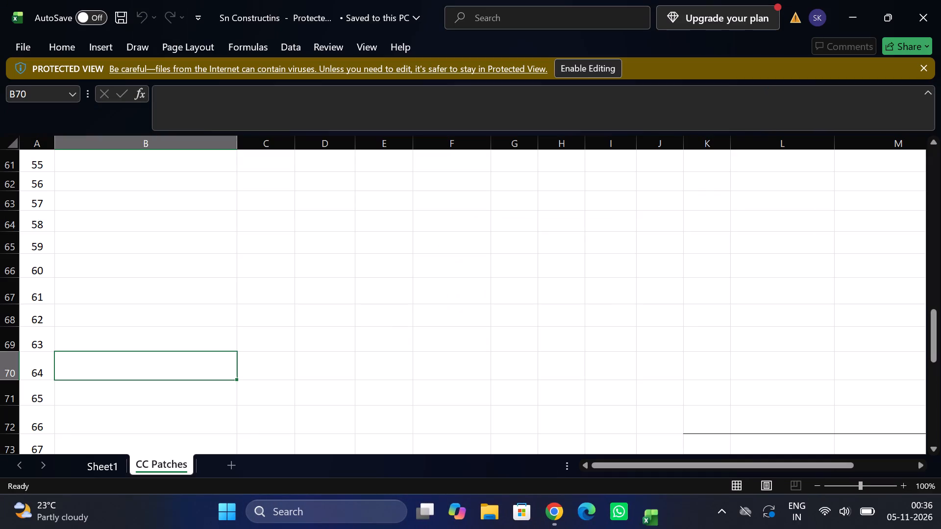
Enable editing for the protected Sn Constructins workbook.
click(583, 70)
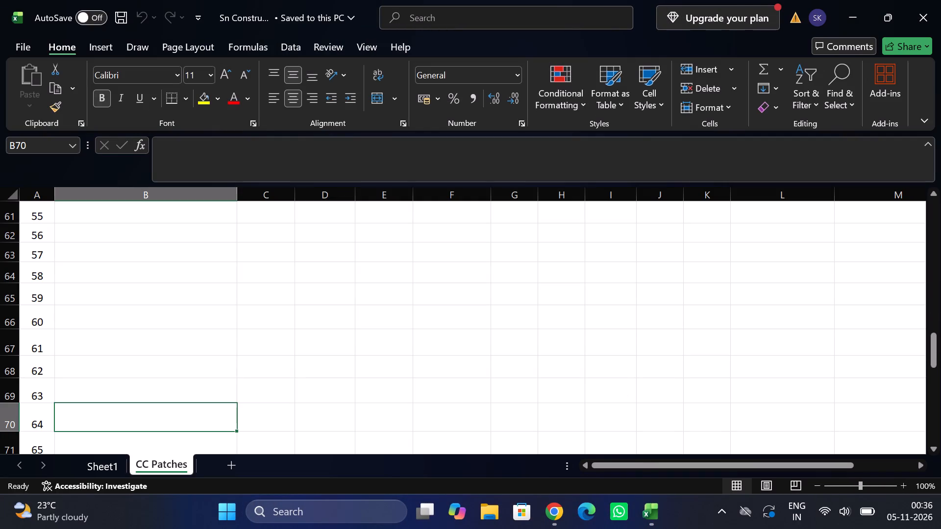
Examine the CC Patches sheet's list of locations, dimensions and quantities, from the header to the last filled rows.
scroll(193, 310, up, 2)
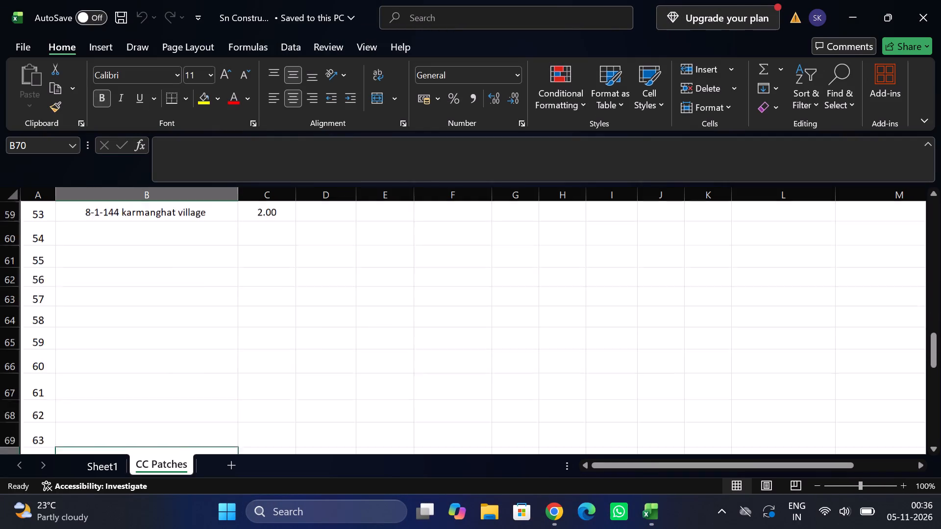
scroll(193, 310, up, 2)
scroll(193, 310, down, 1)
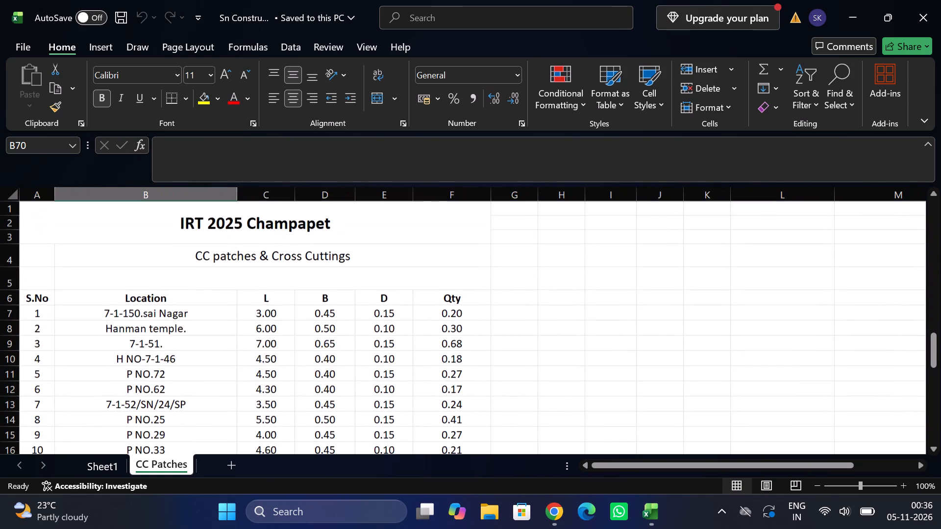
scroll(193, 310, down, 3)
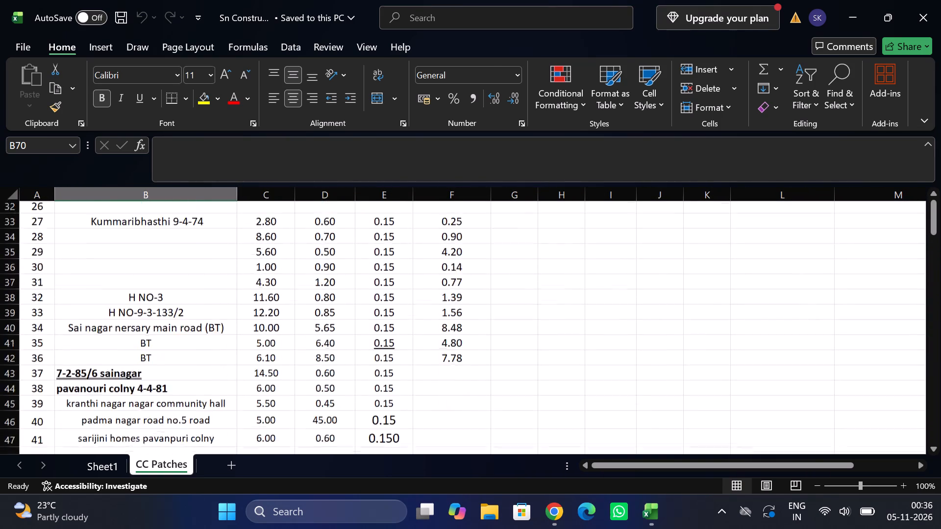
scroll(193, 310, up, 2)
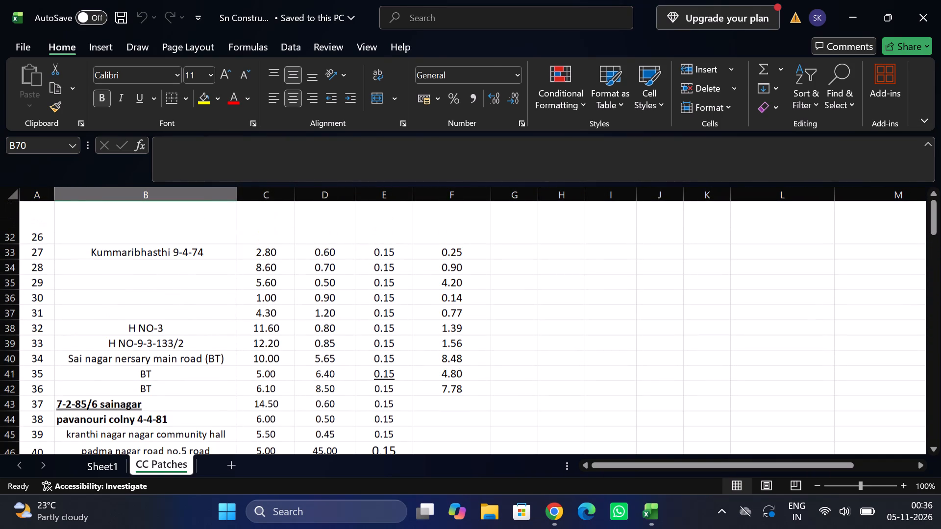
scroll(193, 310, up, 2)
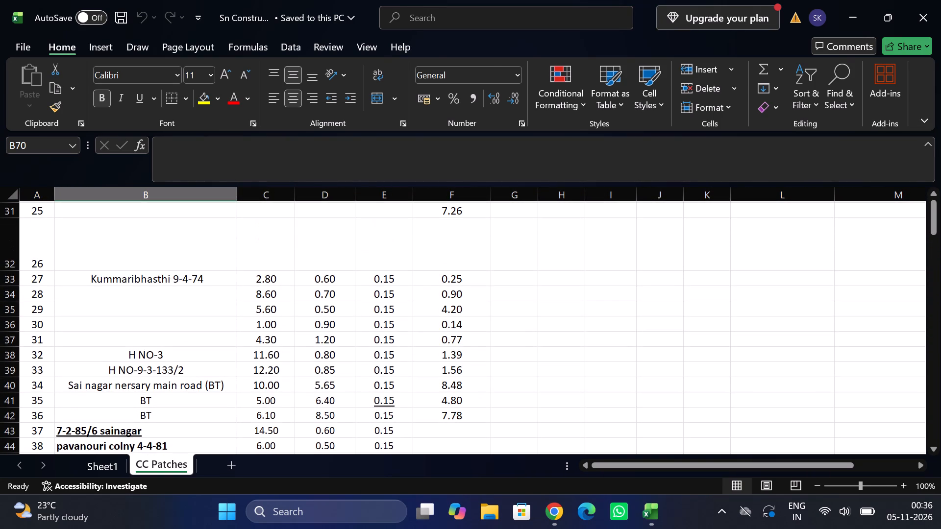
scroll(193, 310, up, 1)
scroll(193, 310, down, 1)
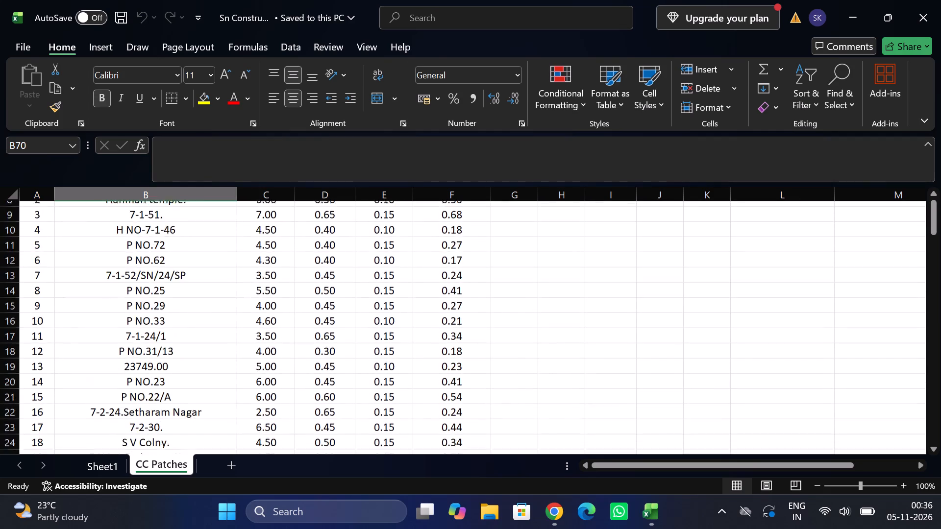
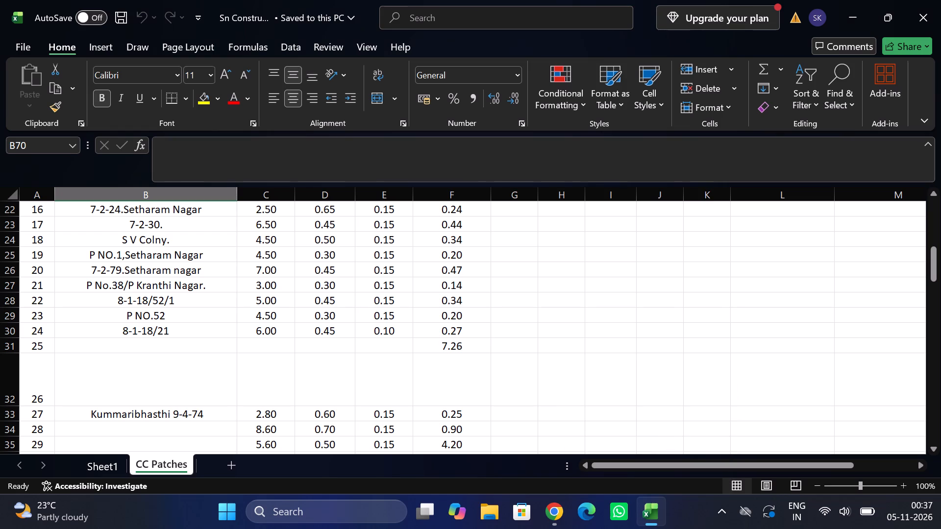
Delete rows 32 to 60 below the quantity total on the CC Patches sheet.
drag(11, 389, 18, 462)
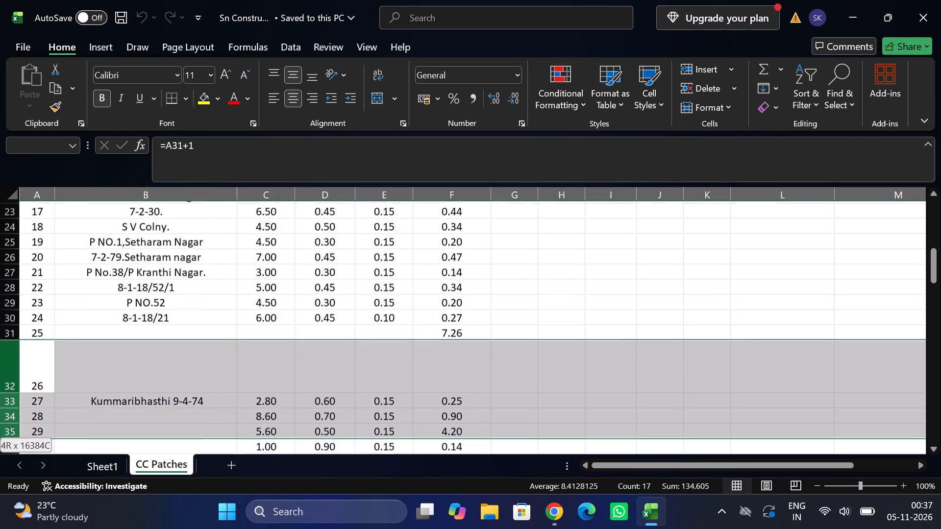
drag(18, 462, 17, 464)
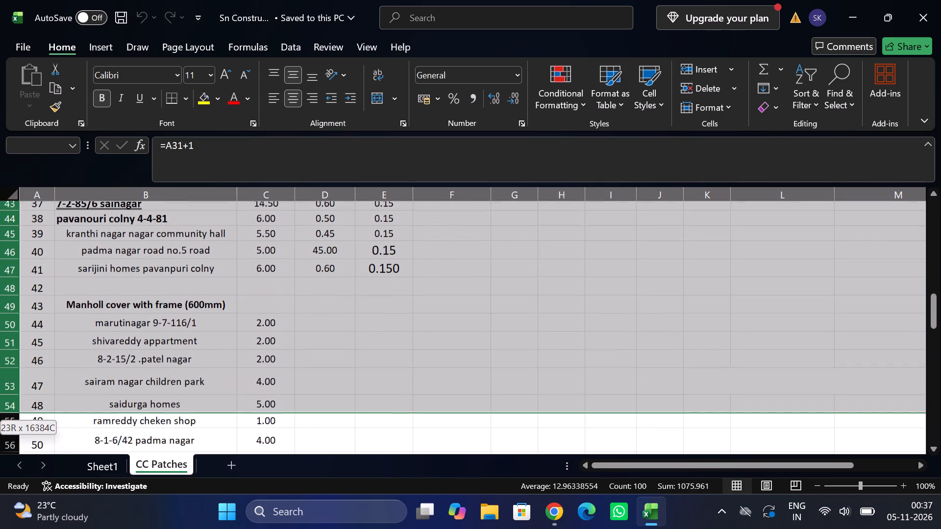
drag(17, 464, 10, 422)
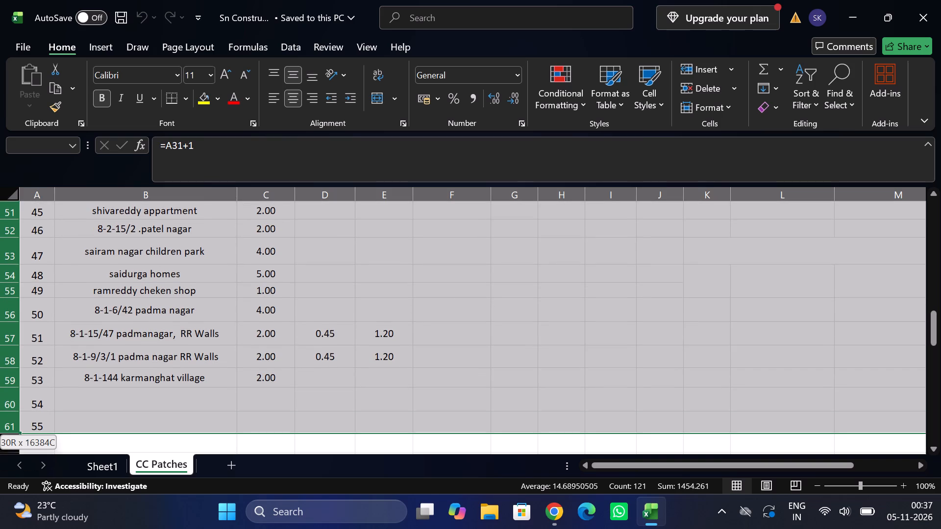
drag(10, 422, 4, 401)
right_click(4, 401)
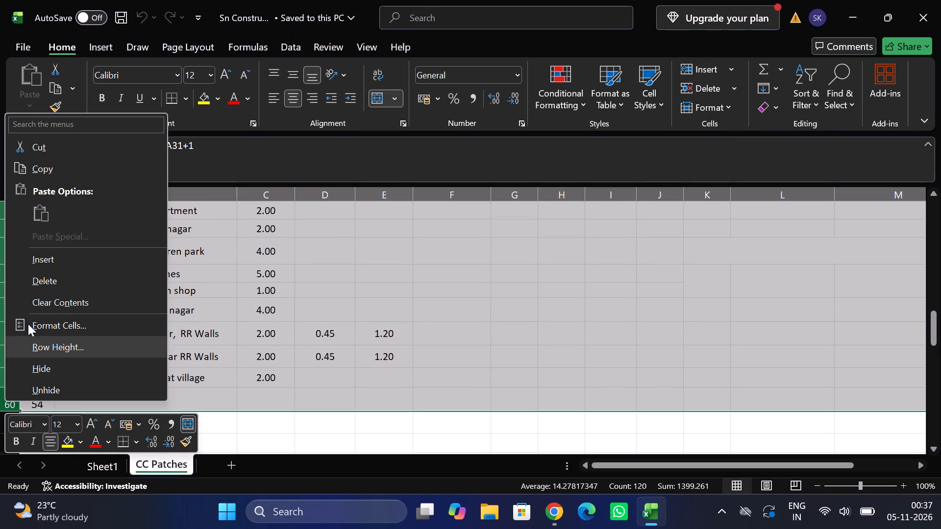
click(39, 282)
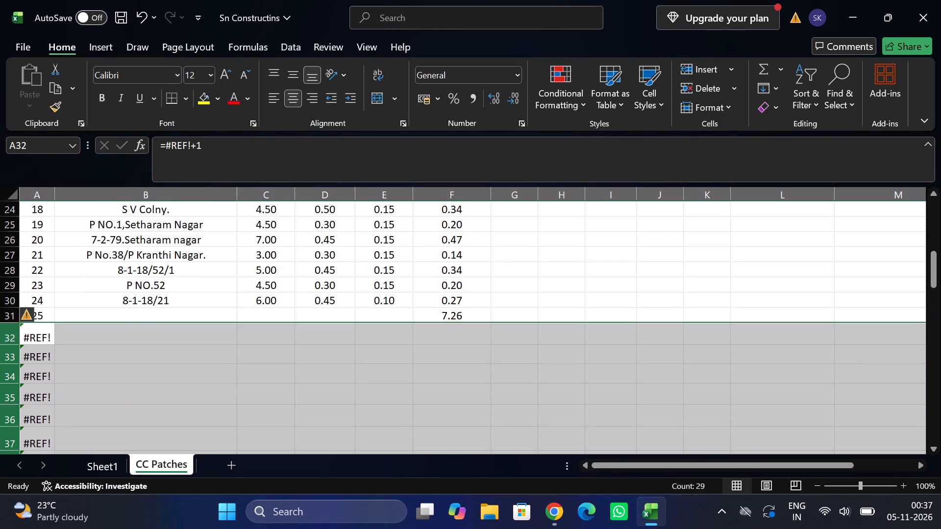
Make the quantity total in cell F31 bold.
click(453, 318)
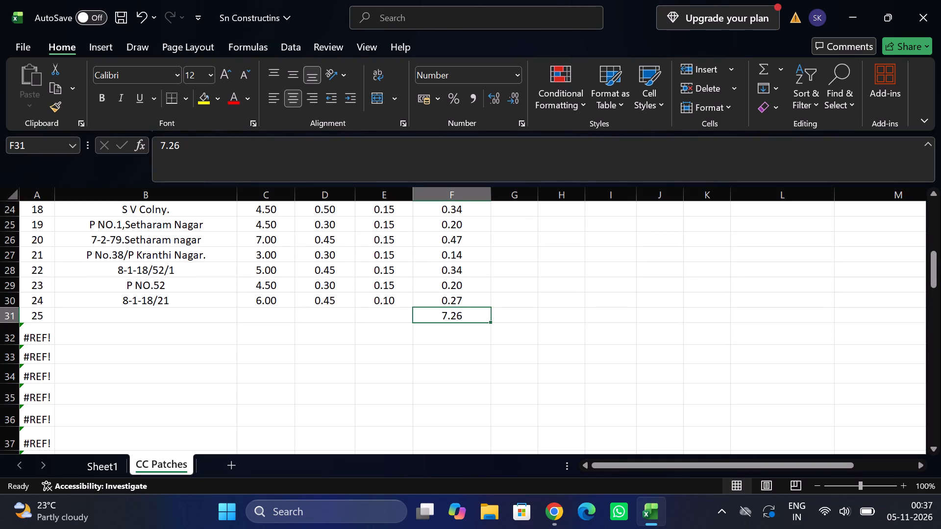
key(ctrl+b)
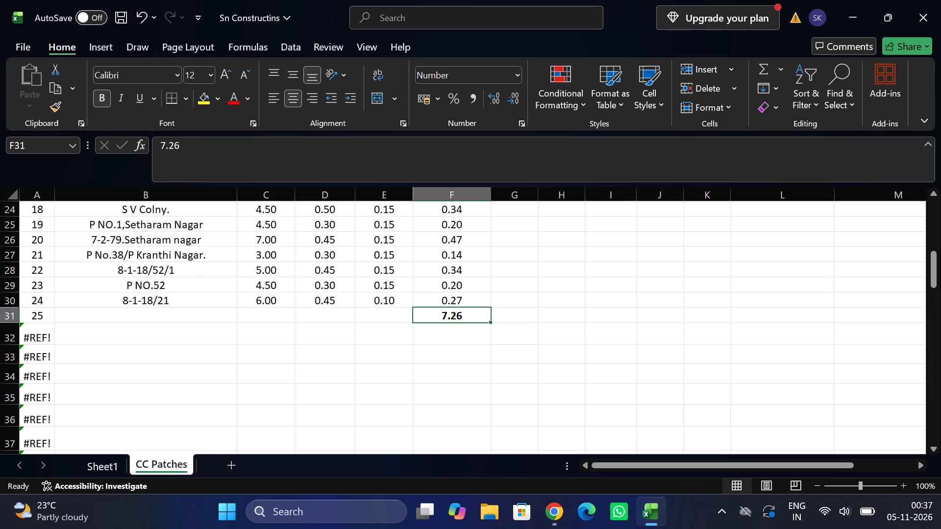
Delete Sheet1 from the workbook permanently.
scroll(453, 318, up, 3)
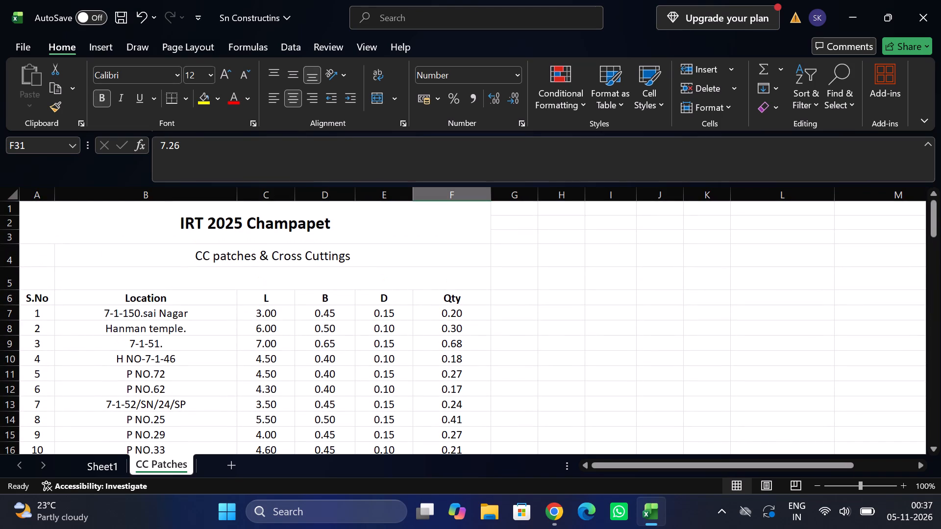
click(114, 458)
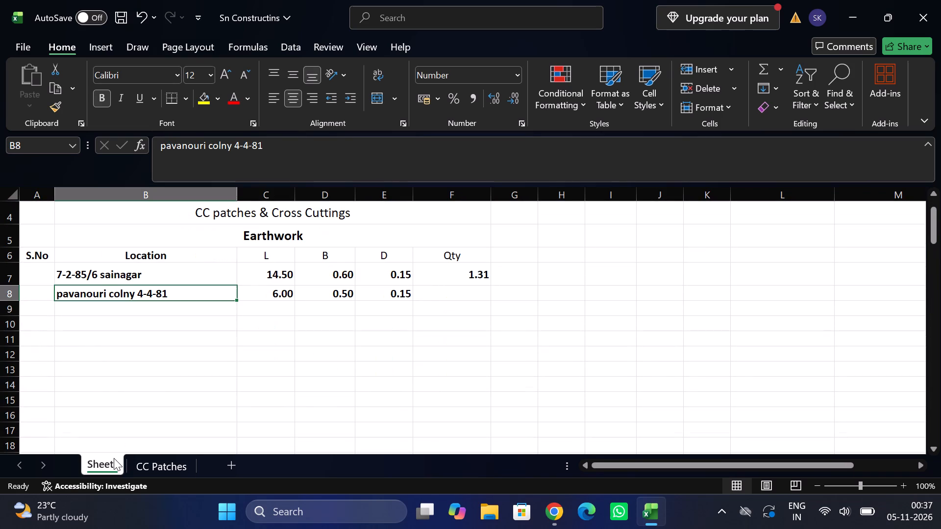
right_click(114, 458)
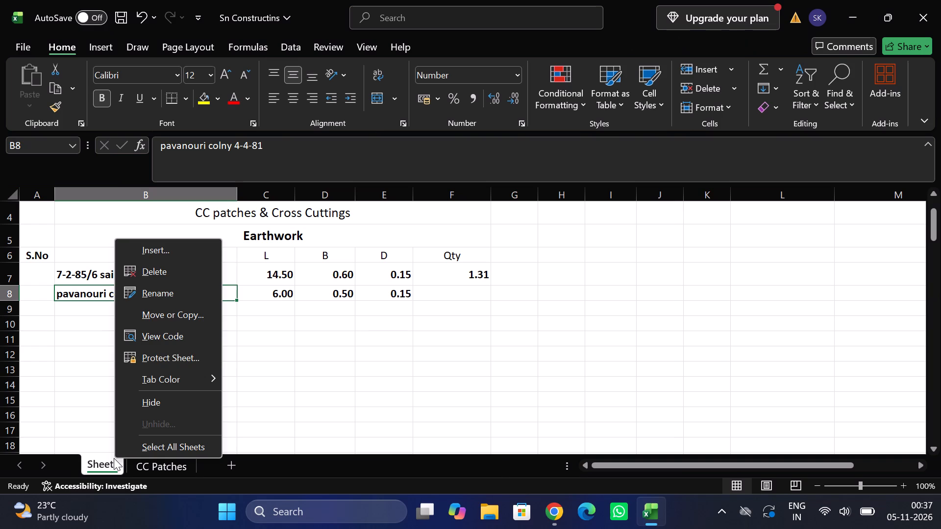
click(156, 277)
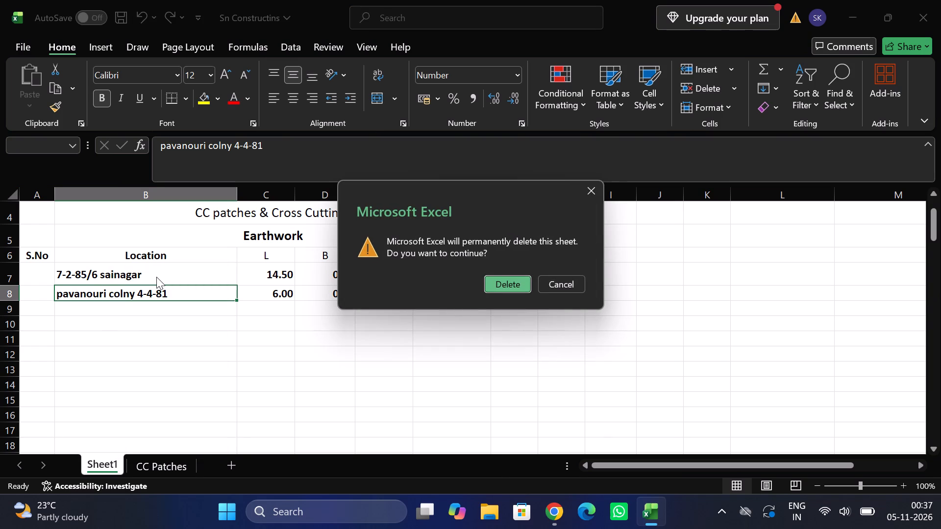
click(503, 289)
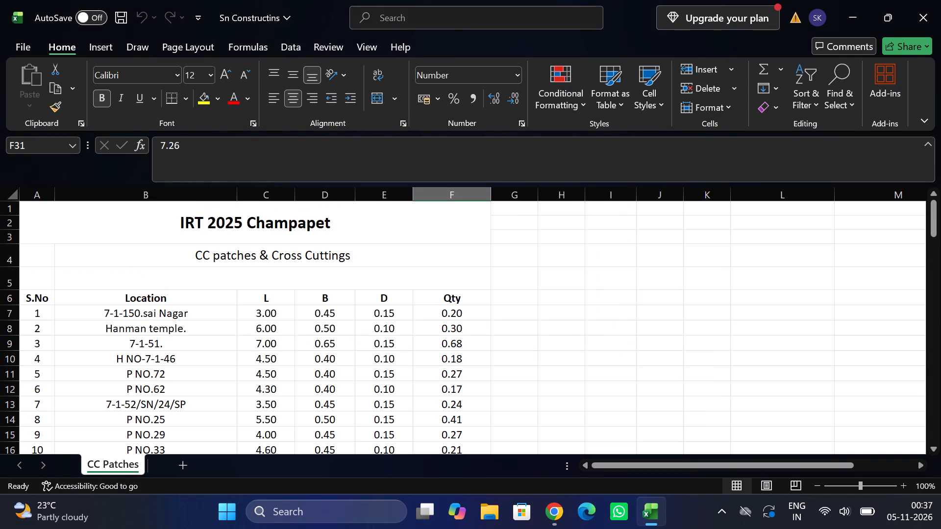
Examine the end of the CC Patches list around the total row and the serial-number cells beneath it.
scroll(242, 332, down, 3)
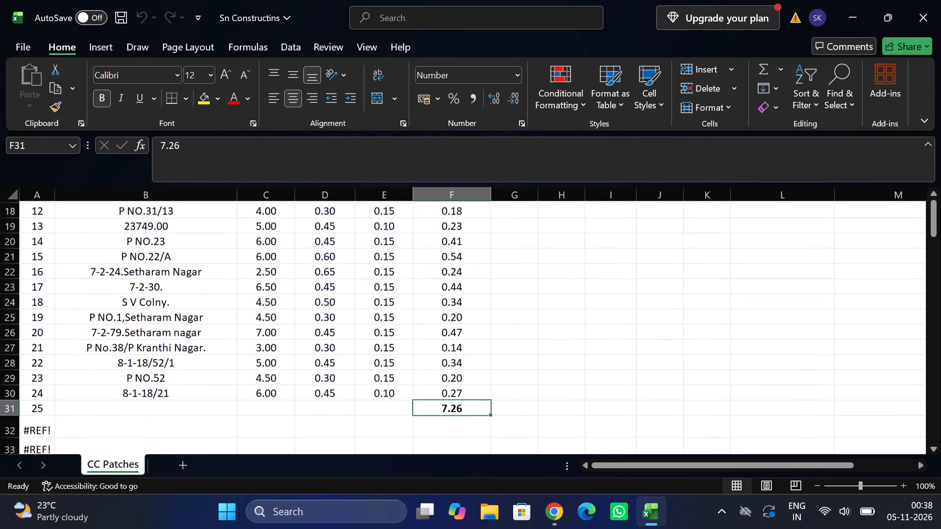
scroll(242, 332, down, 2)
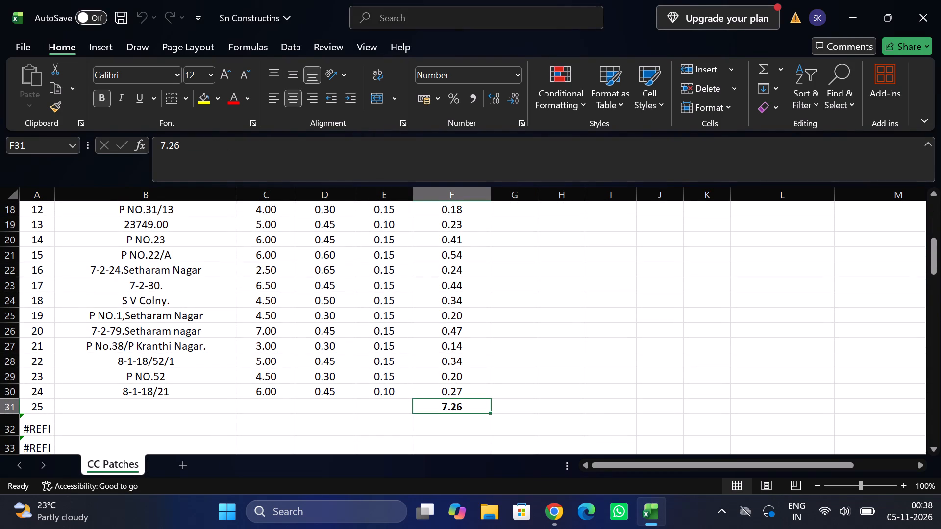
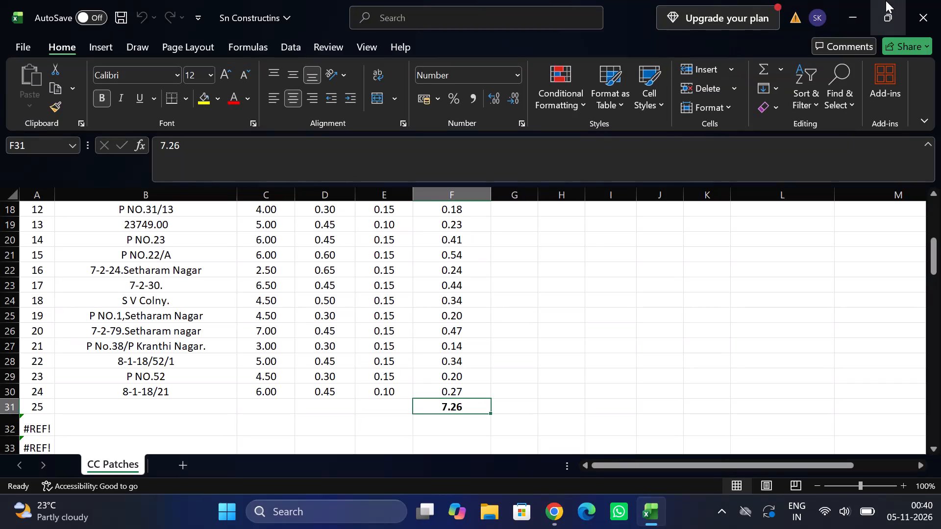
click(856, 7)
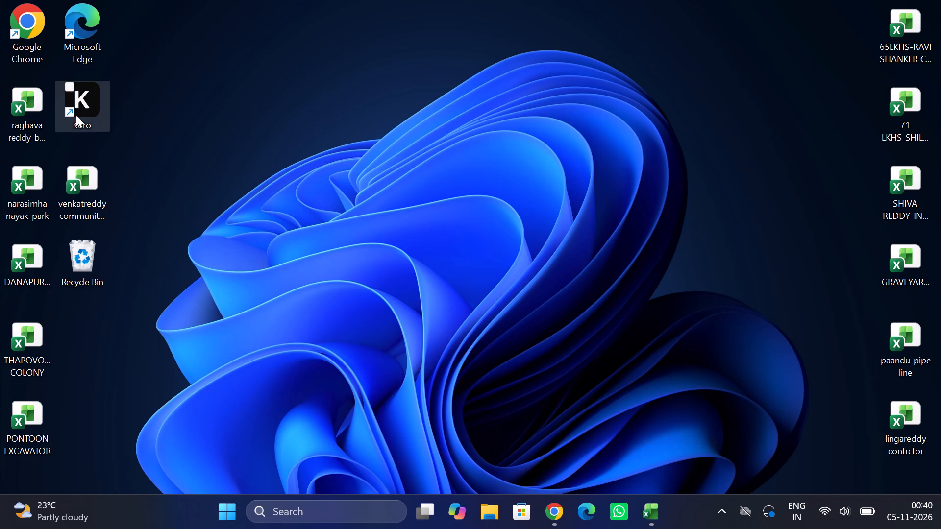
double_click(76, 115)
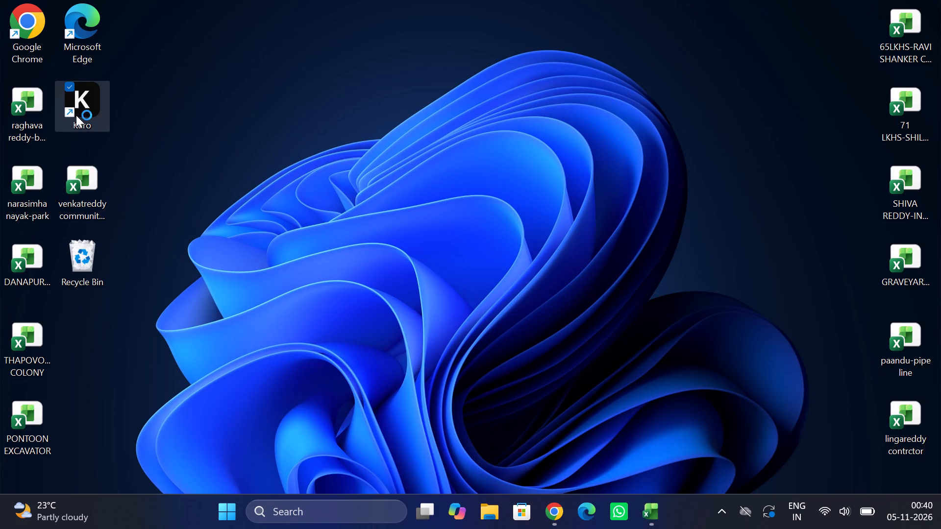
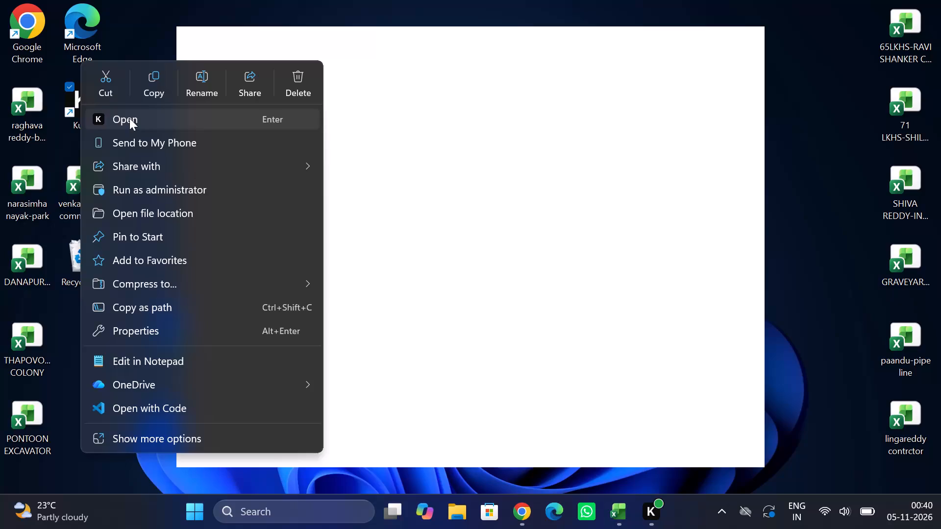
Open the Kuro app from its desktop shortcut.
click(129, 118)
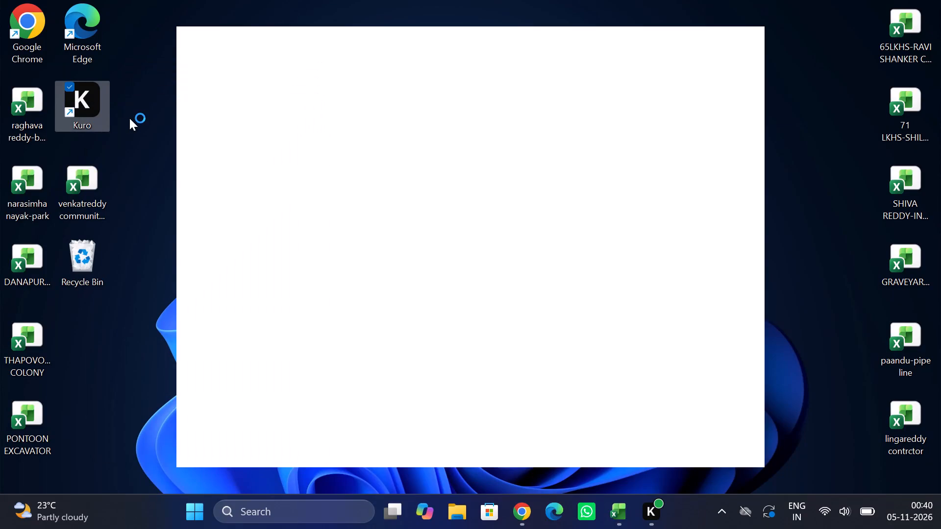
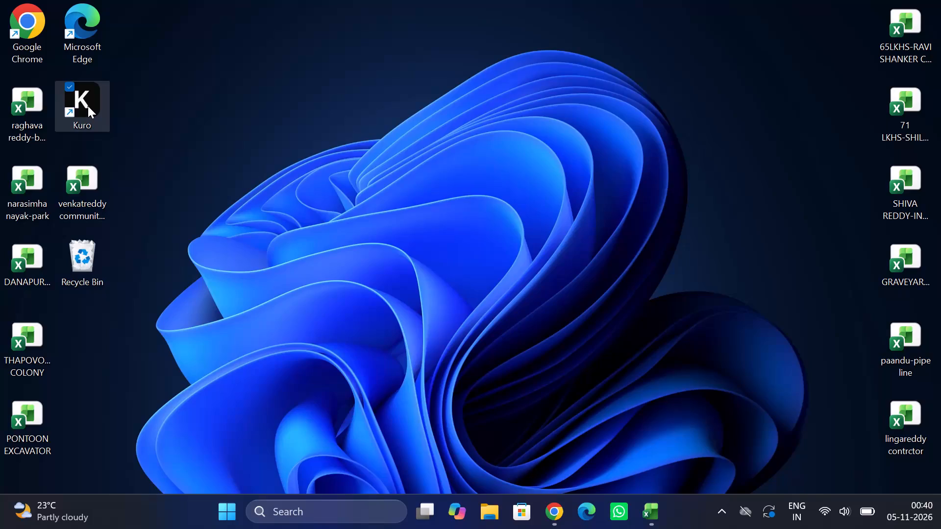
Launch Kuro again from its desktop shortcut.
right_click(88, 106)
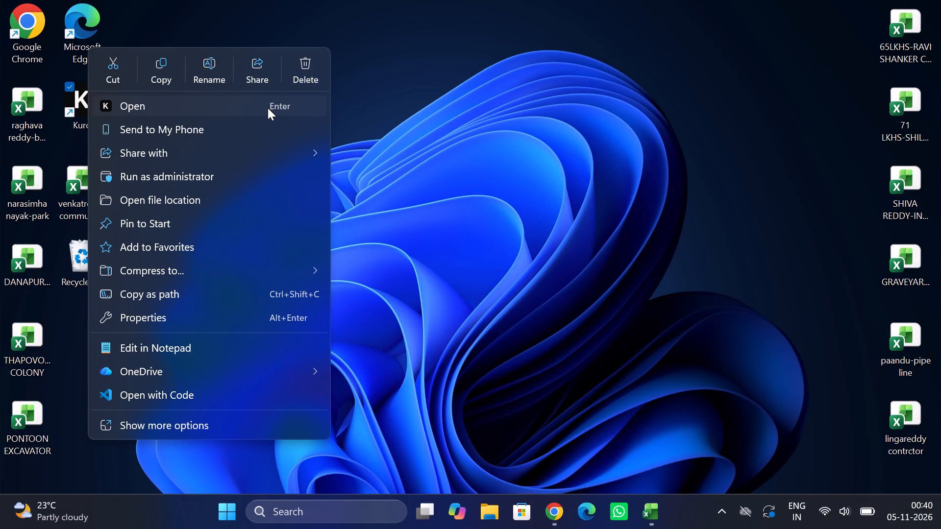
click(268, 109)
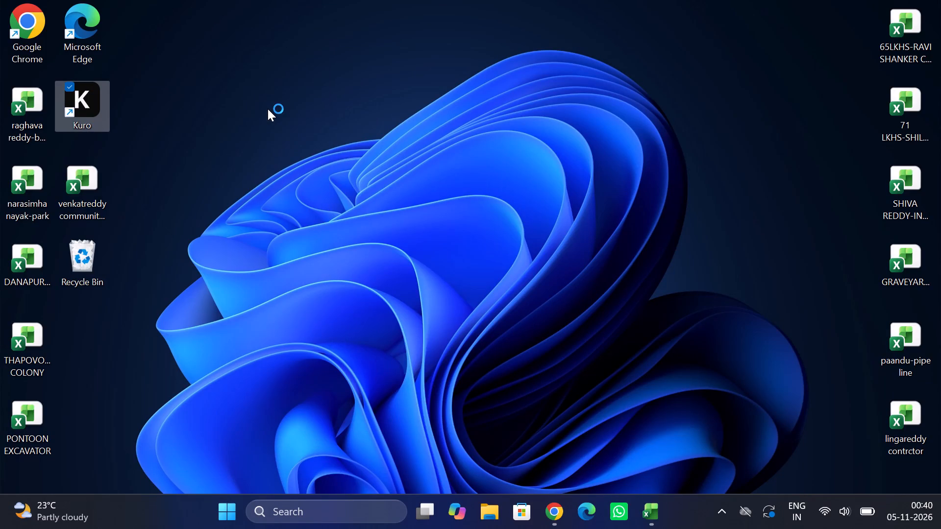
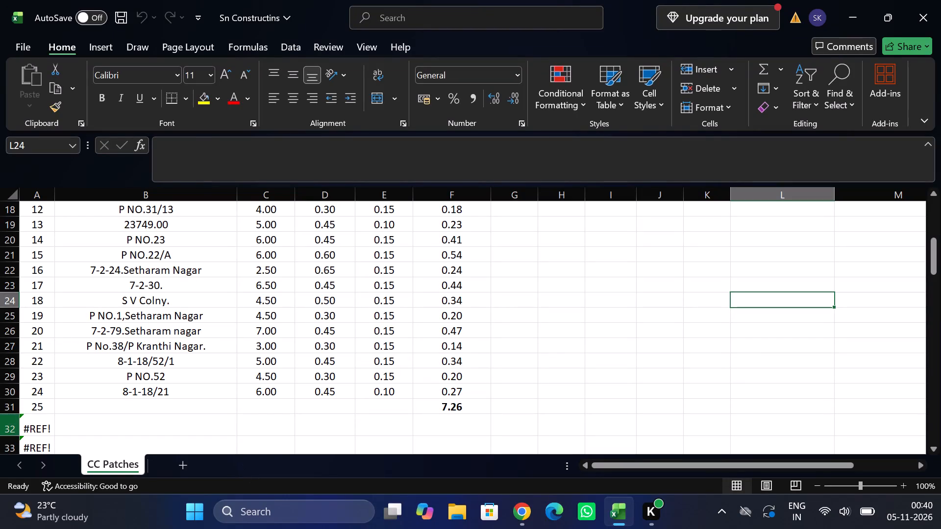
Clear the broken #REF! serial number formula from cell A32, just below the quantity total row.
click(42, 426)
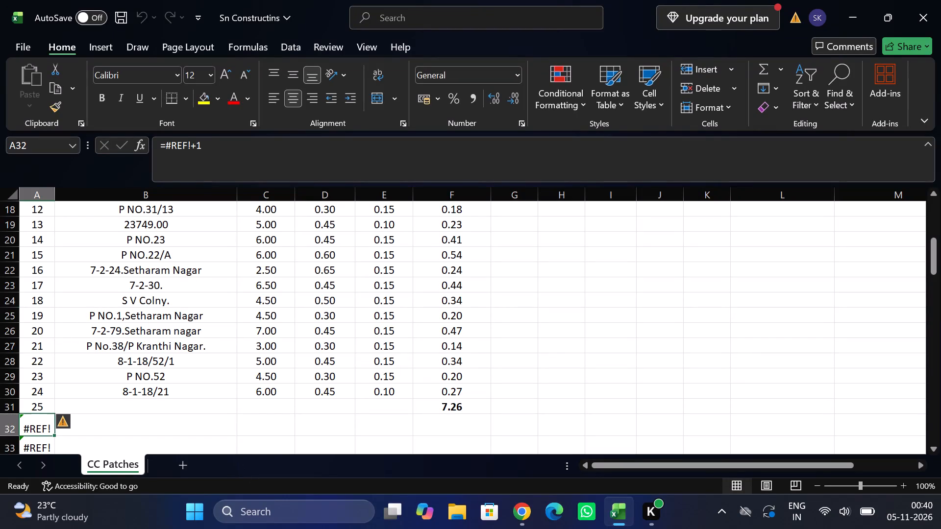
key(BackSpace)
key(Down)
key(Down)
key(Down)
key(Down)
key(Down)
key(Down)
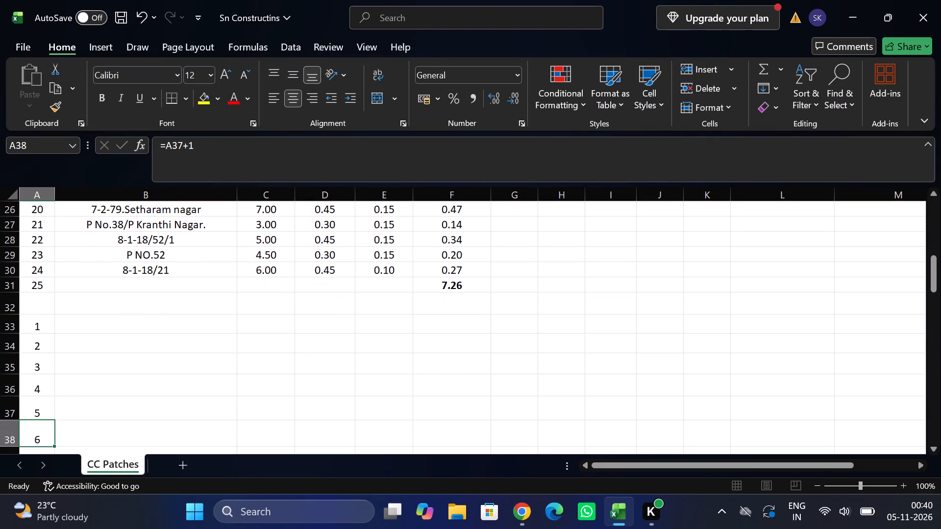
Select the whole header row 6 containing S.No, Location, L, B, D and Qty.
scroll(97, 371, up, 3)
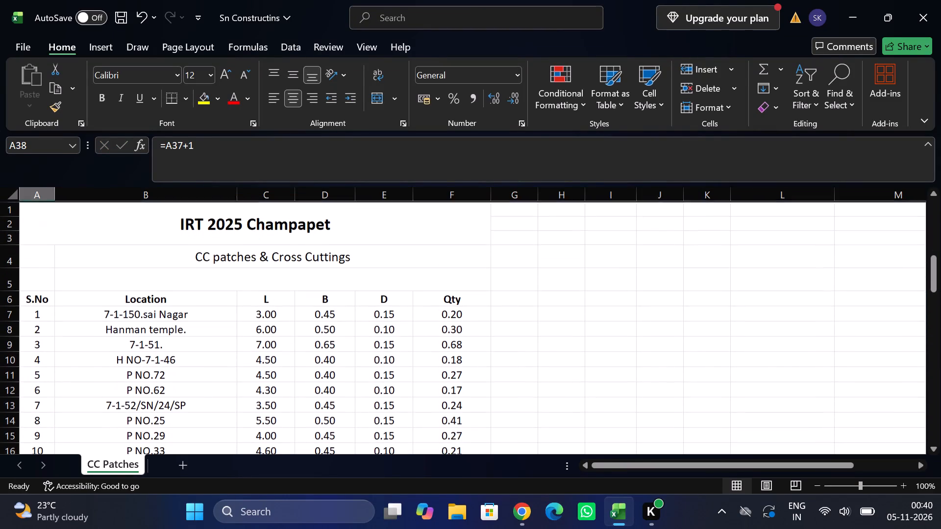
click(18, 297)
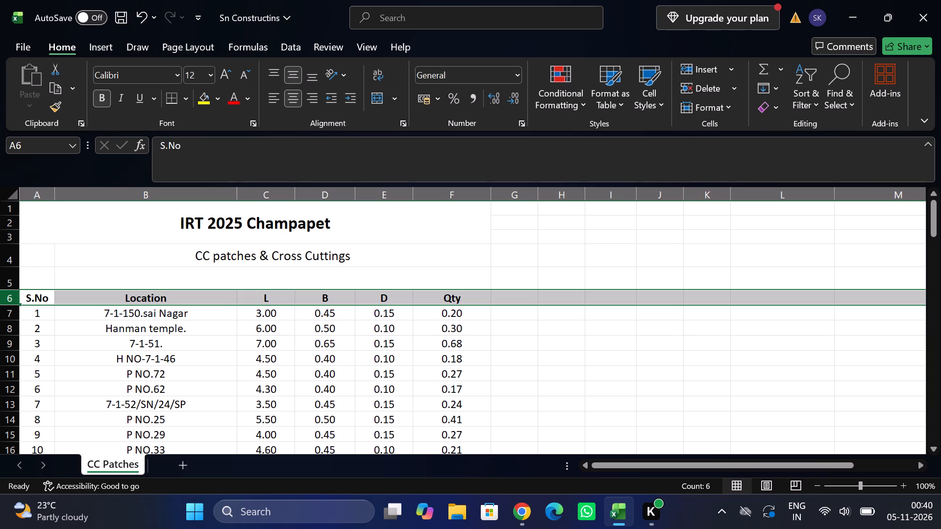
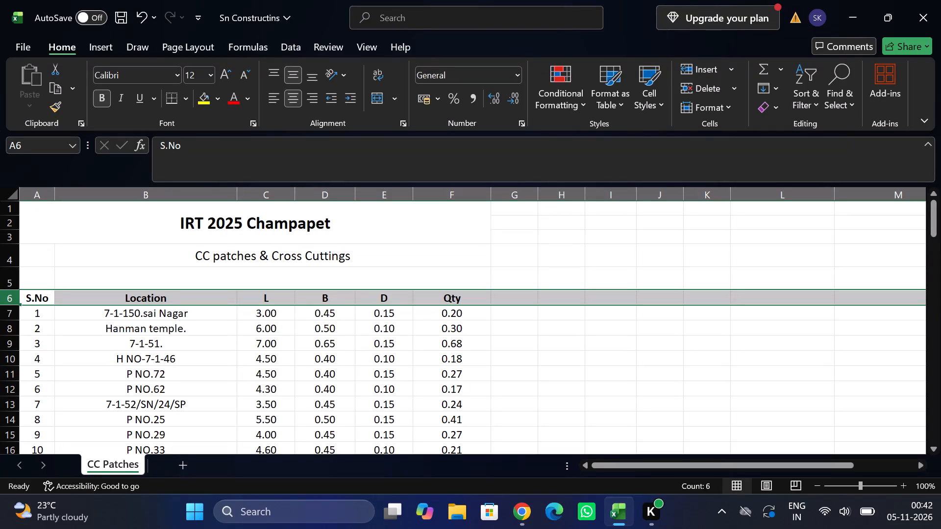
Insert seven blank rows above the S.No and Location header row, starting at row 6.
click(16, 294)
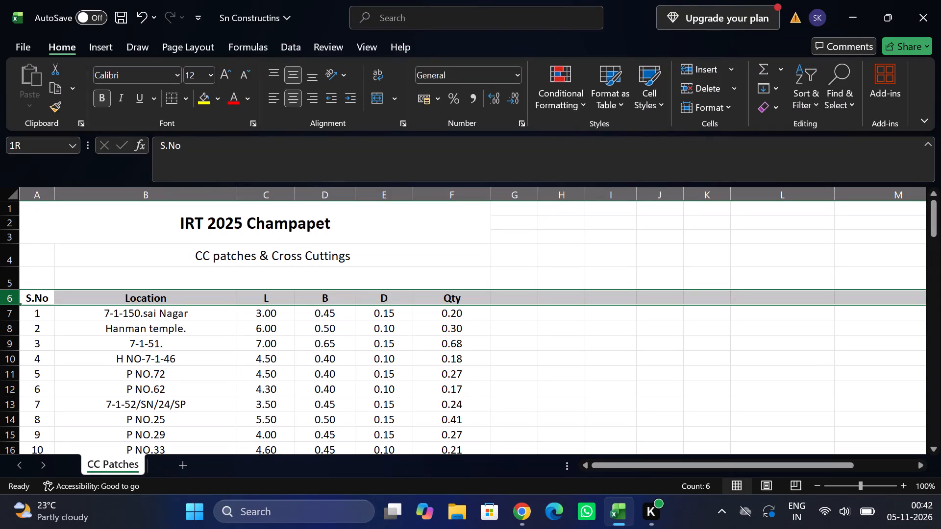
right_click(16, 294)
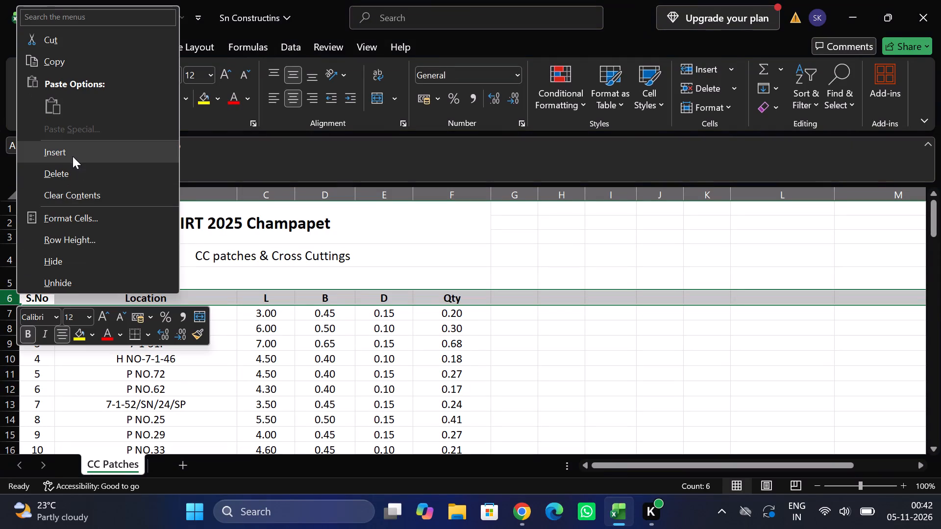
click(73, 156)
key(ctrl+y)
key(ctrl+y)
key(ctrl+y)
key(ctrl+y)
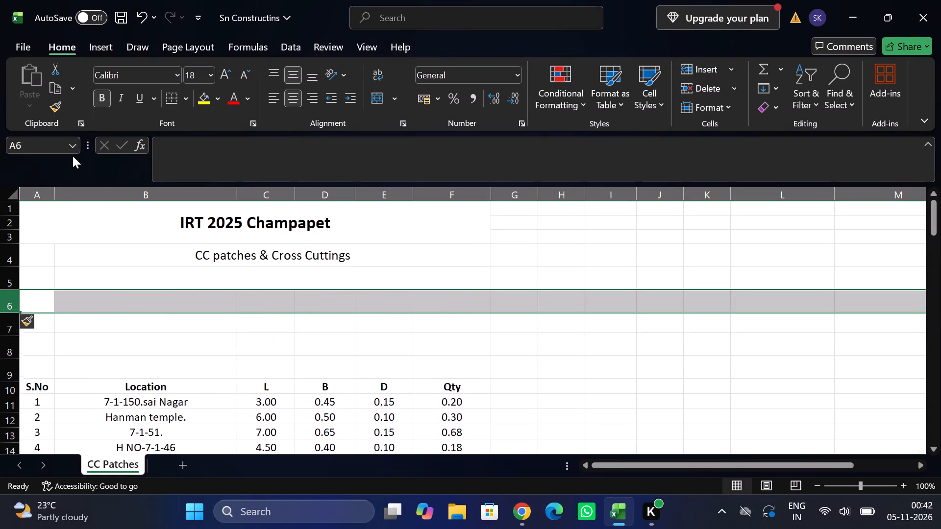
key(ctrl+y)
key(ctrl+y)
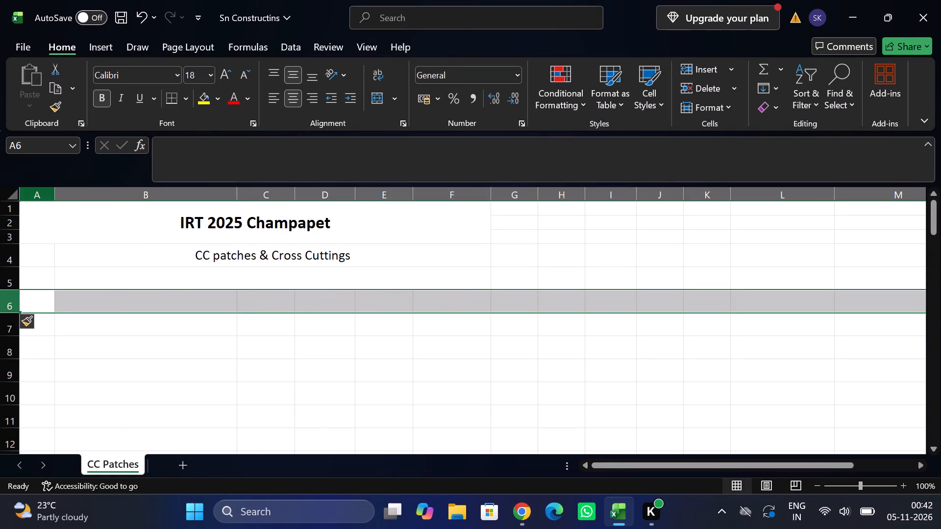
Change the font of the entire CC Patches sheet to Maiandra GD.
click(15, 189)
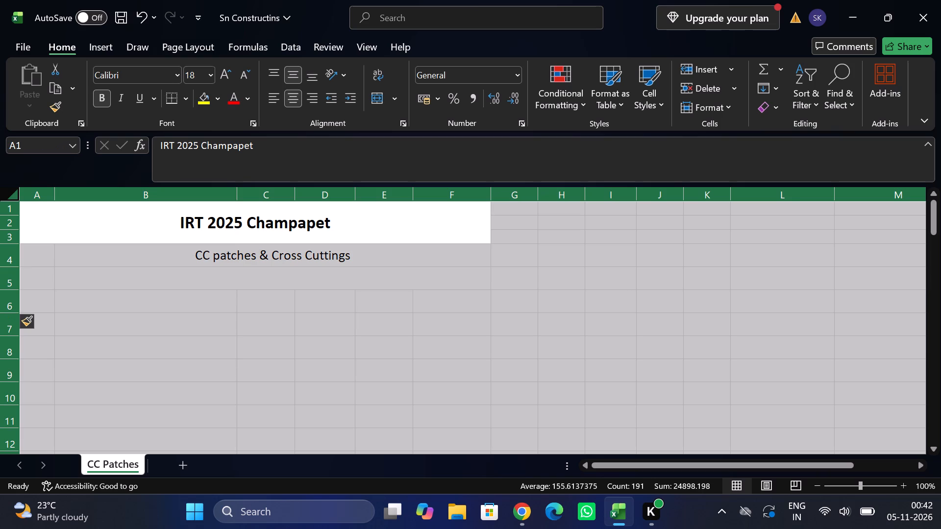
click(132, 71)
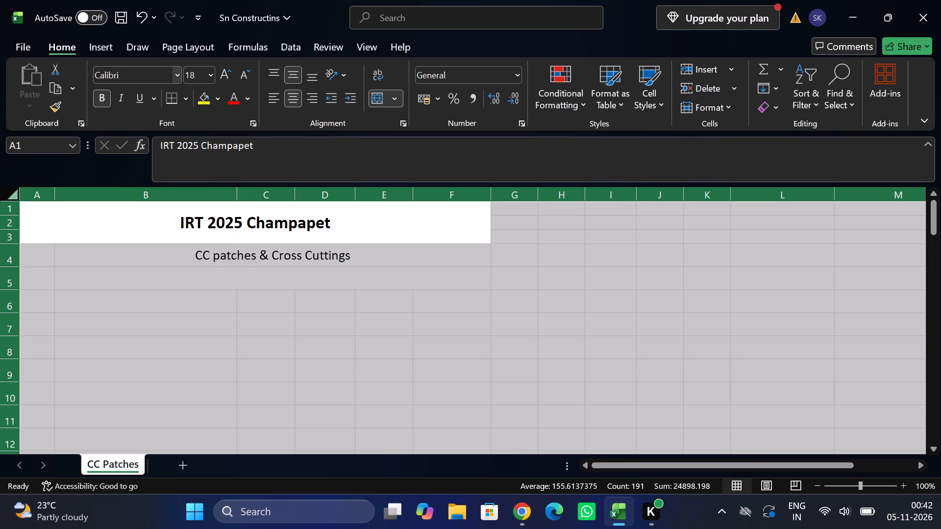
text(MA)
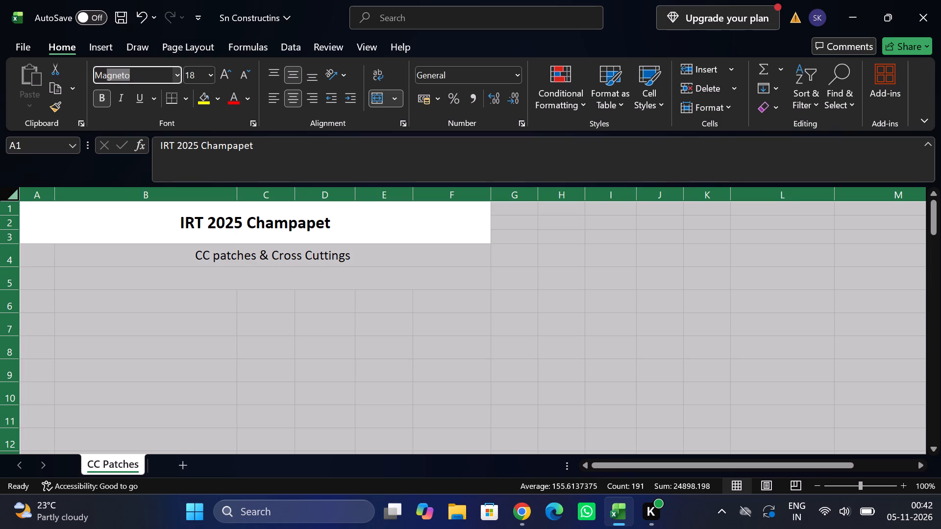
key(i)
key(Return)
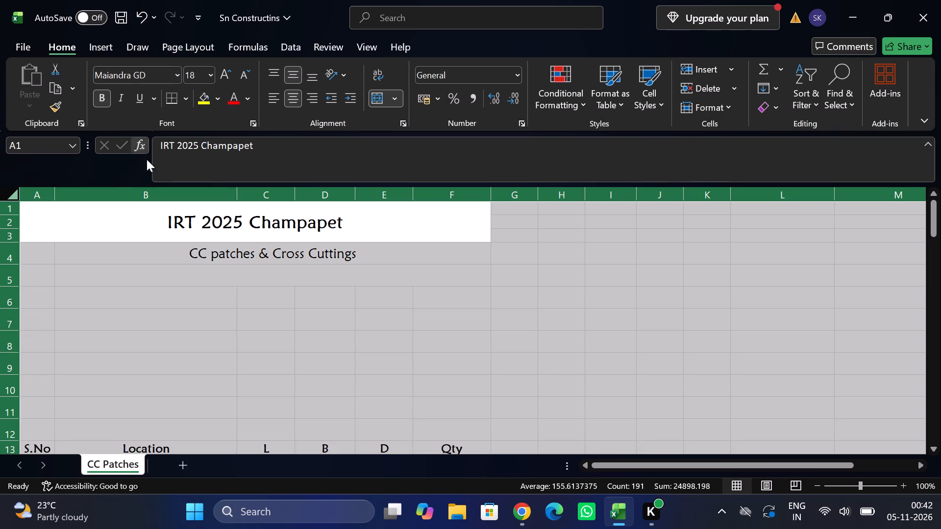
Apply all borders to the whole of columns A through H.
drag(38, 193, 66, 198)
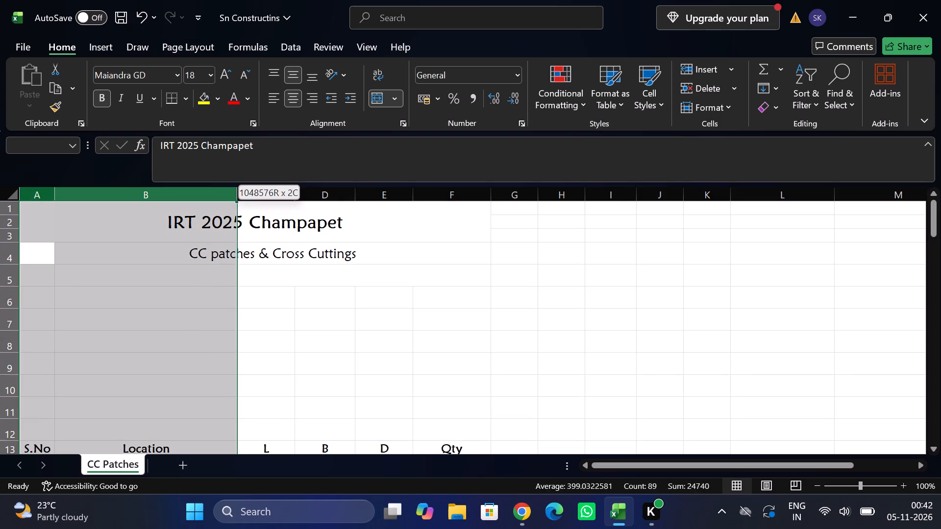
drag(66, 198, 564, 219)
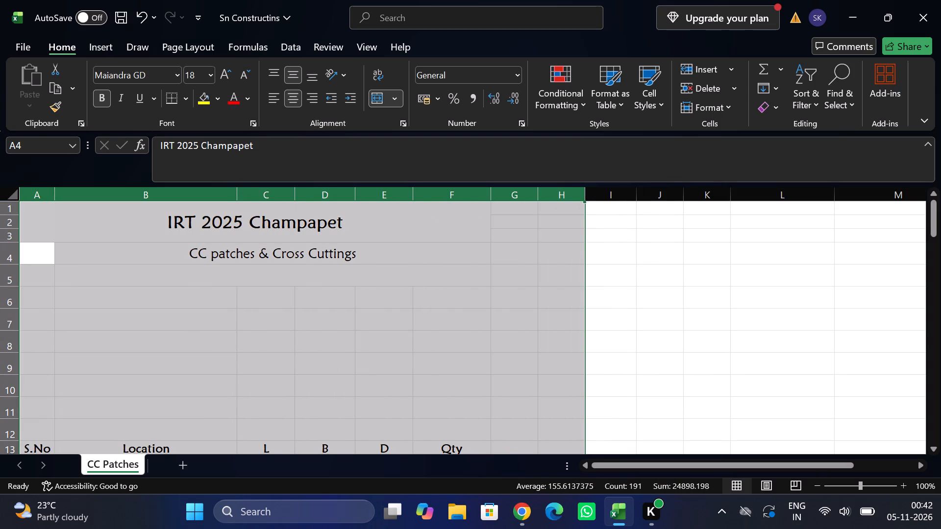
click(181, 104)
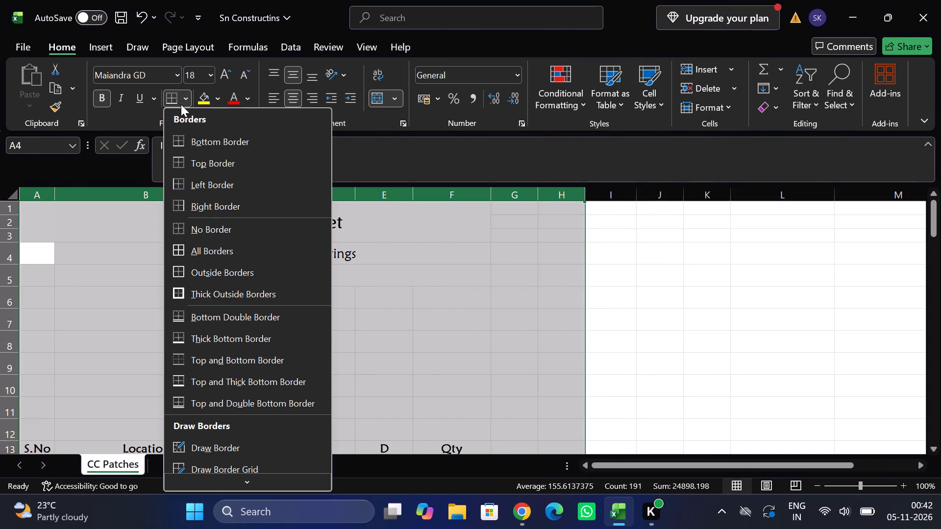
click(199, 245)
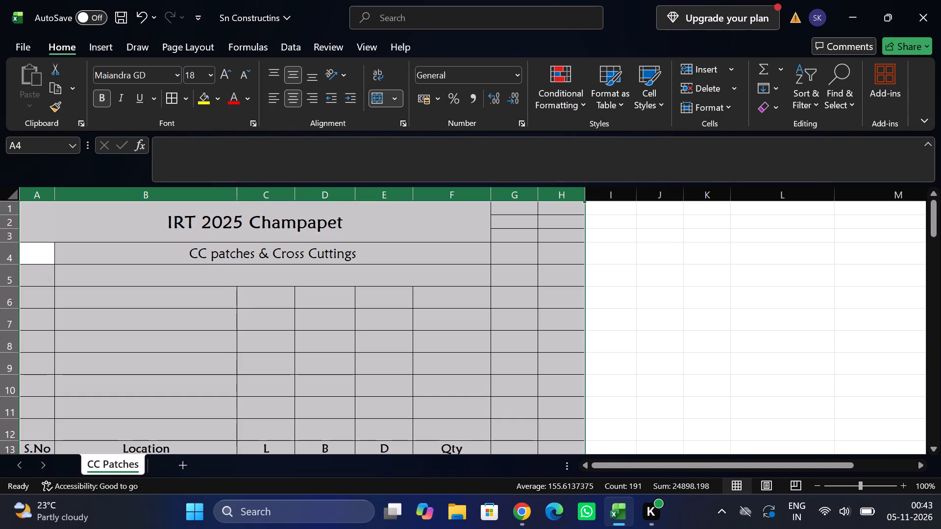
Enter the heading TRACTOR in cell B6, within the blank rows above the table.
click(216, 345)
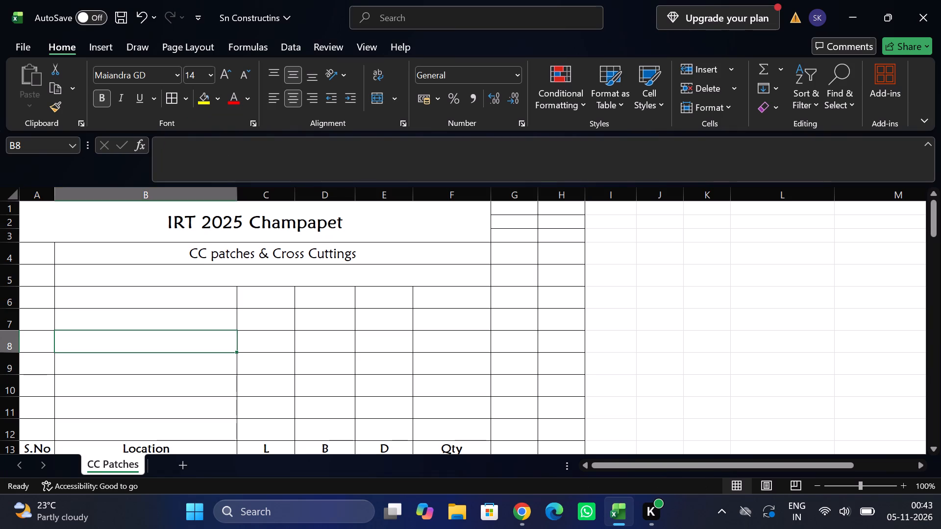
click(142, 307)
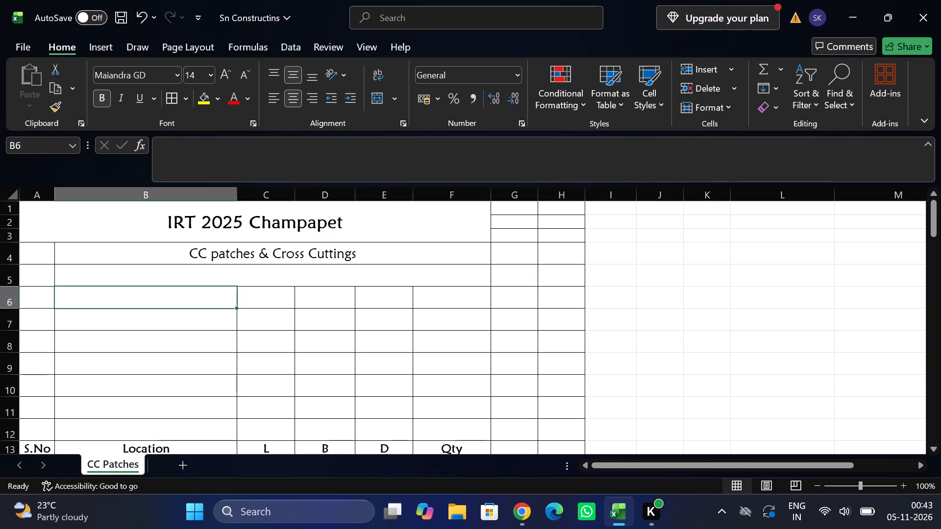
text(TRACTOR)
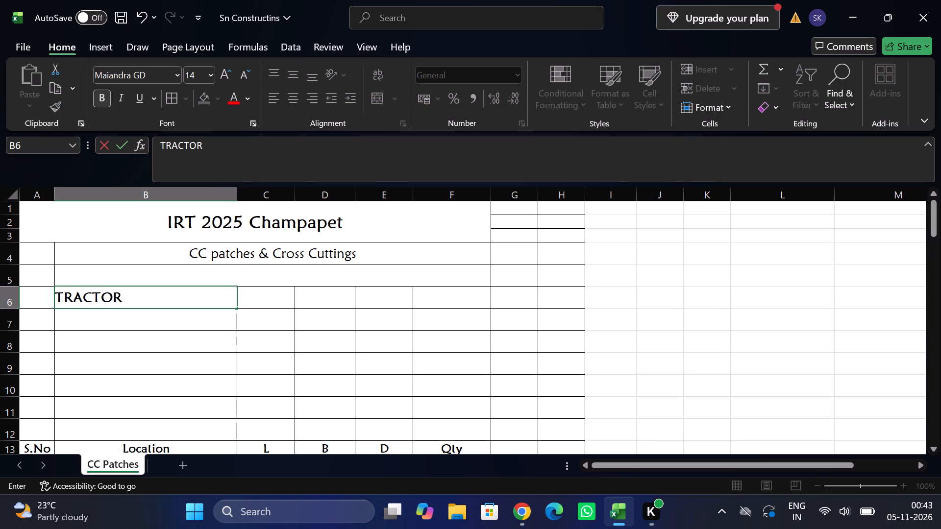
key(Down)
Below the TRACTOR heading, enter 5 in C7 and 15 in D7, with the formula =D7*C7 in F7.
key(Right)
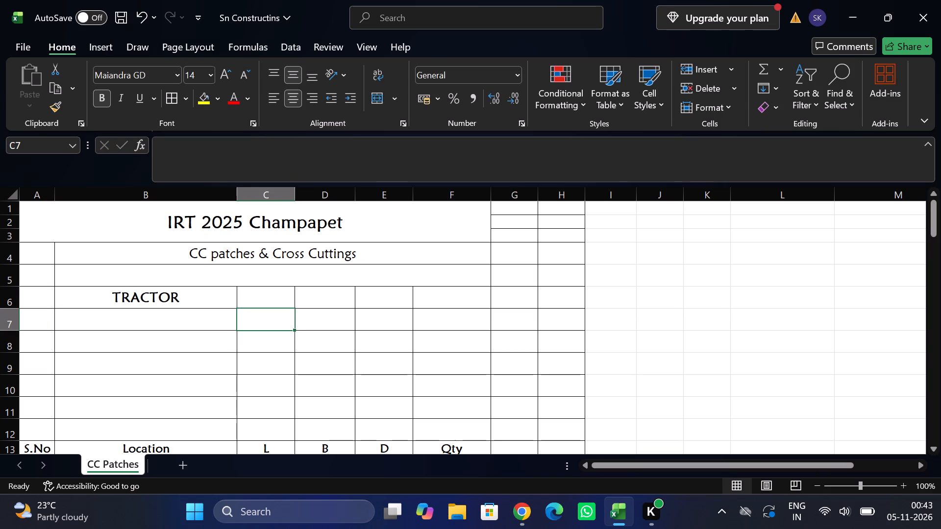
key(5)
key(Tab)
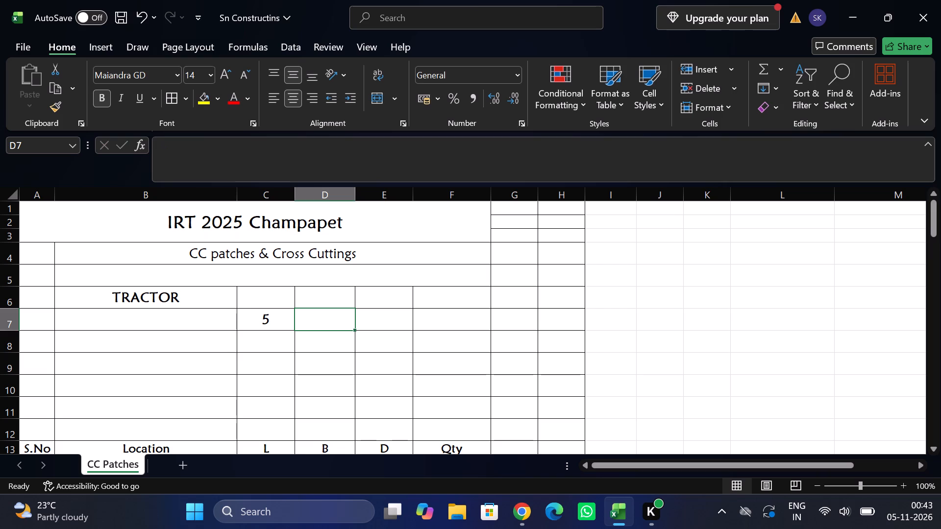
text(15)
key(Tab)
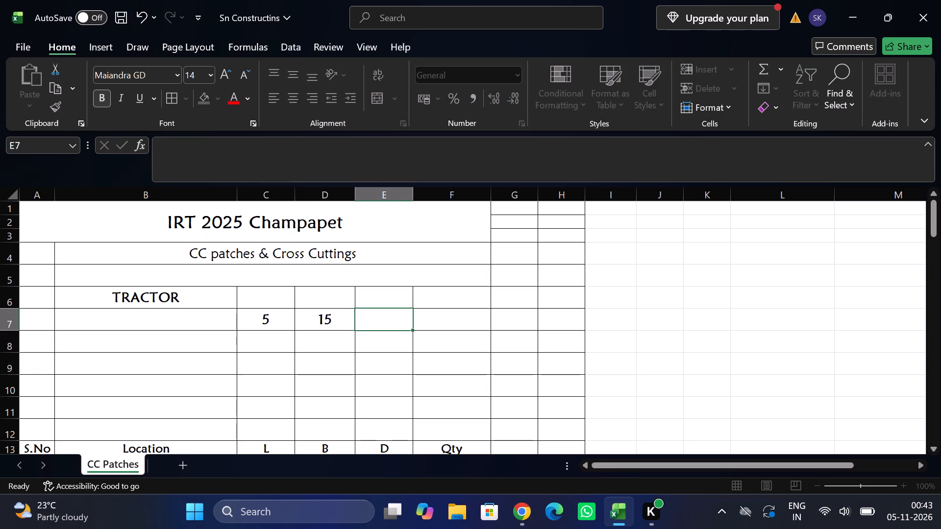
key(Tab)
key(equal)
key(Left)
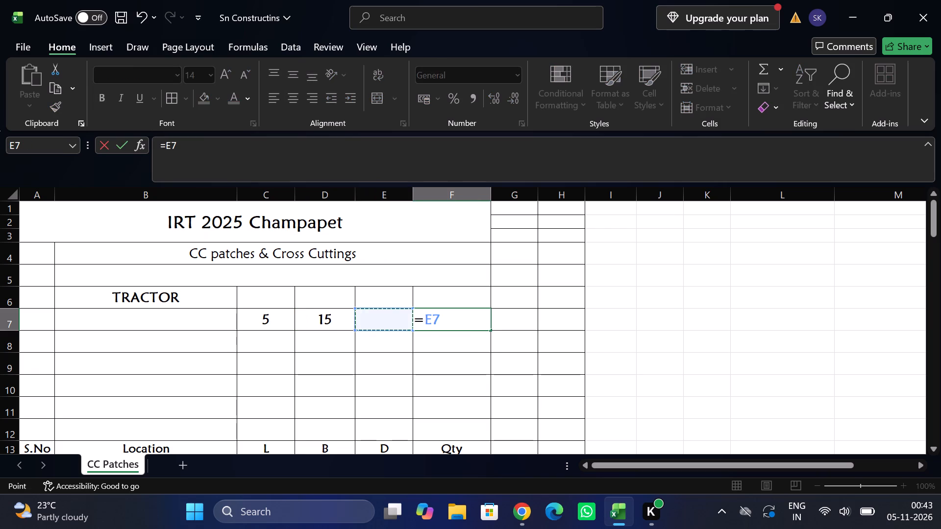
key(Left)
key(shift+asterisk)
key(Left)
key(Left)
key(Left)
key(Return)
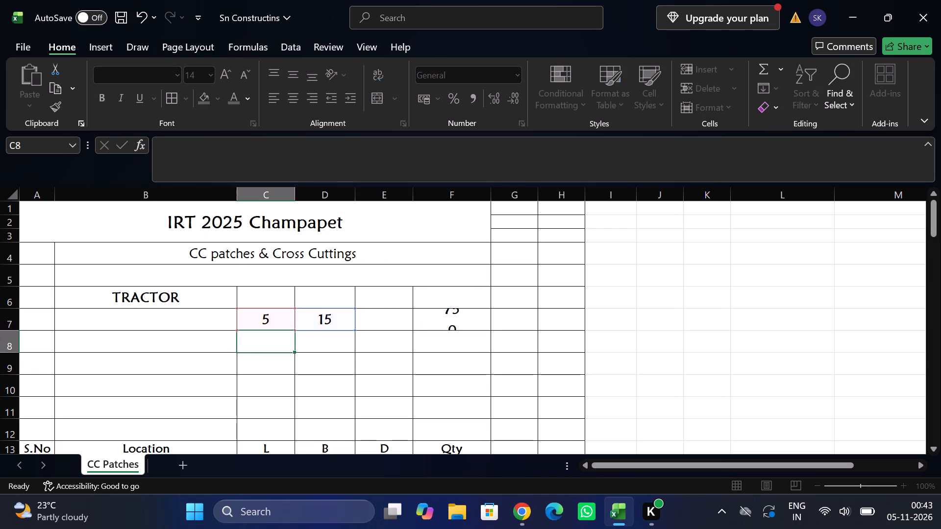
Enter the rate 1266.67 in G7 and calculate the amount in H7 with the formula =G7*F7.
key(Up)
key(Right)
key(Right)
key(Right)
key(Right)
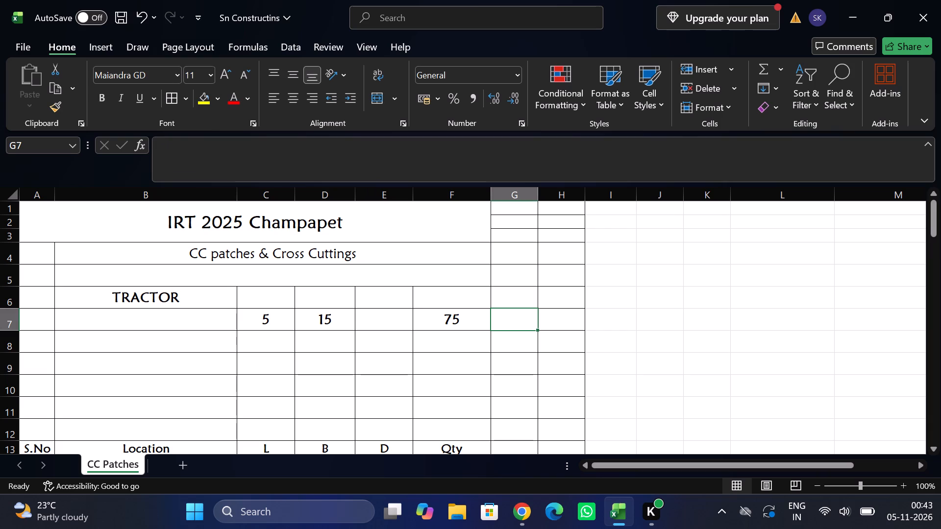
text(12)
text(66)
text(.67)
key(Tab)
key(equal)
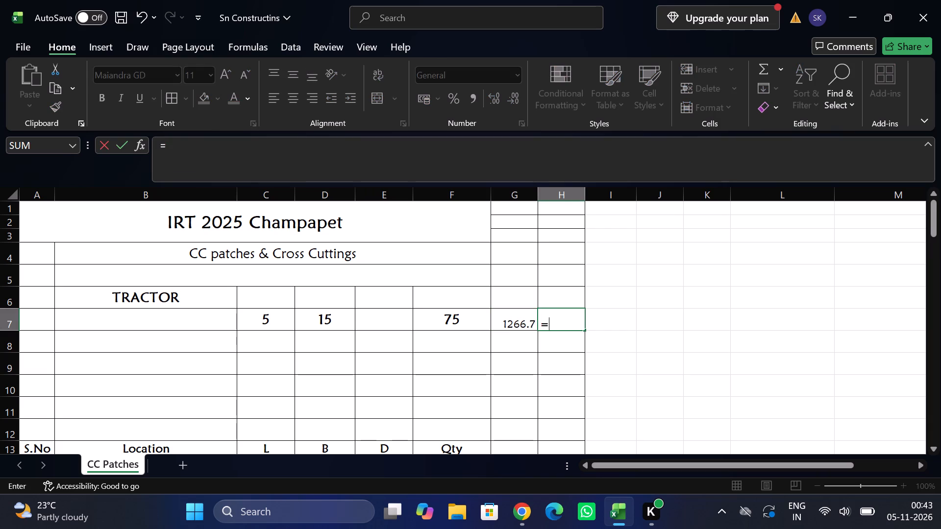
key(Left)
key(shift+asterisk)
key(Left)
key(Left)
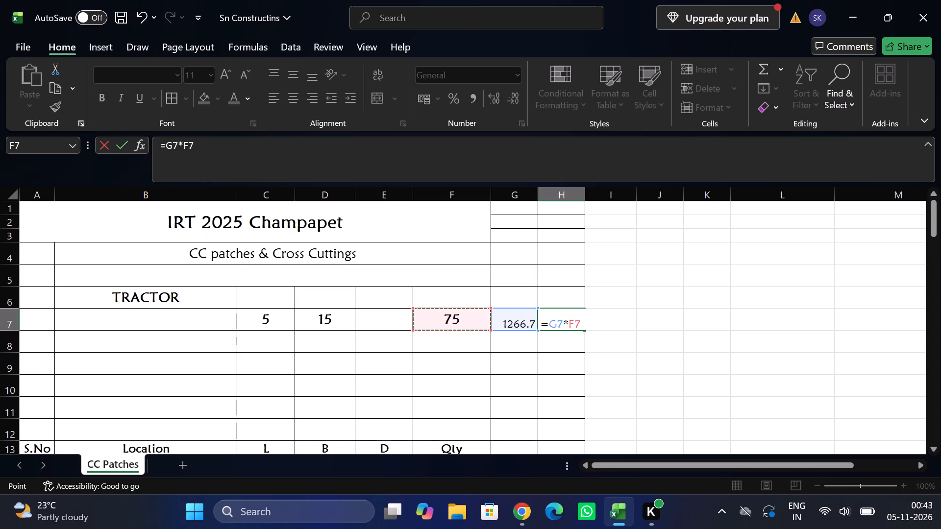
key(Return)
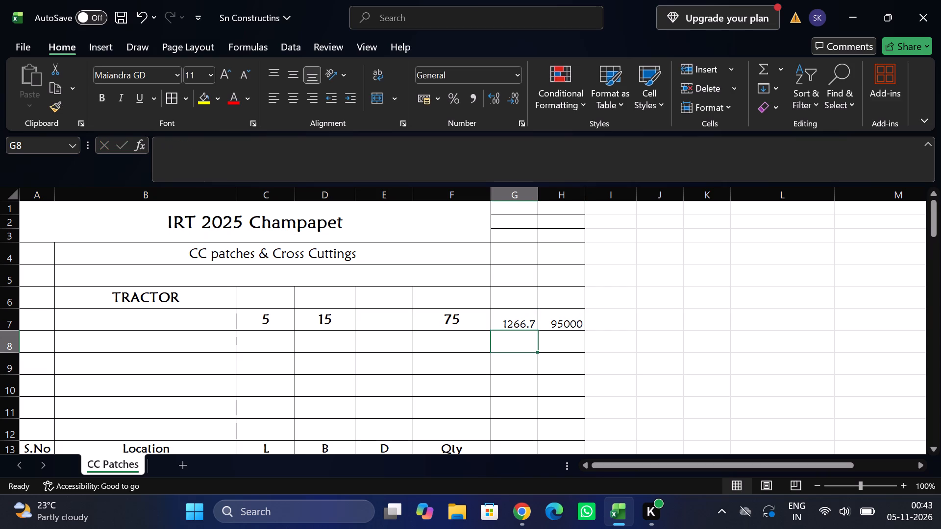
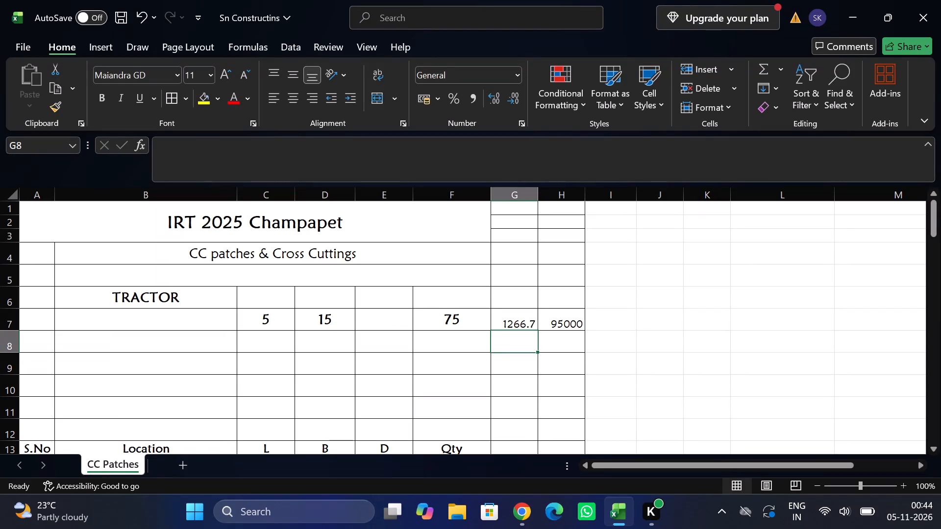
Enter the heading LABOUR in cell B8, below the TRACTOR entry.
click(310, 320)
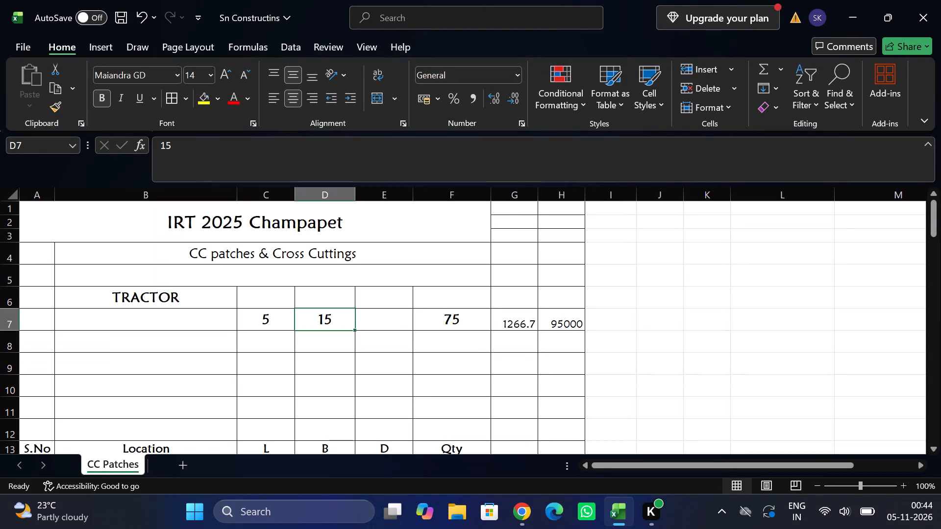
key(Down)
key(Down)
key(Left)
key(Left)
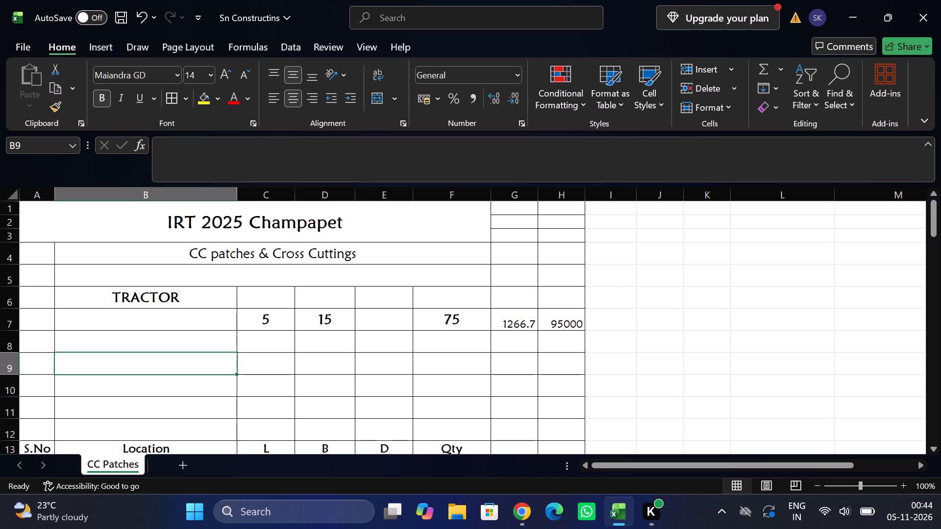
key(Up)
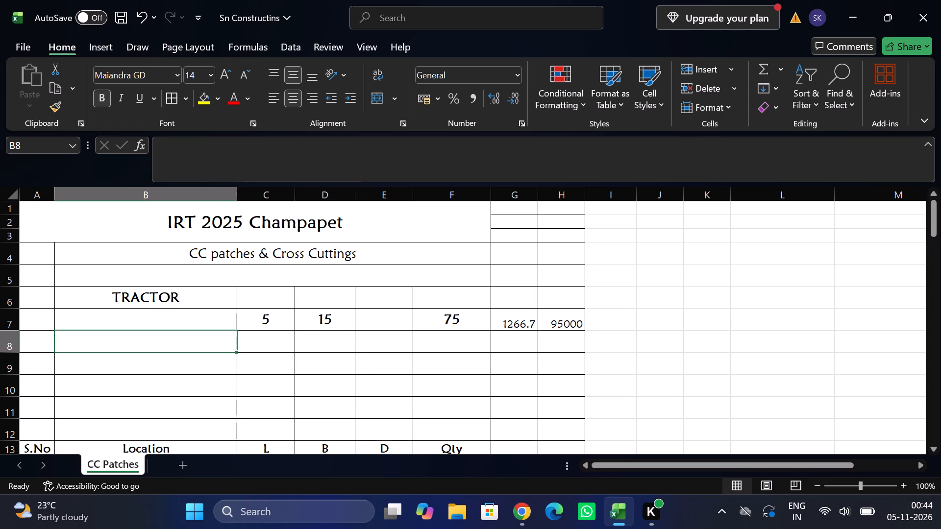
text(LABOUR)
key(Down)
In the row below the LABOUR heading, enter 5 in C9, 5 in D9 and 3 in E9.
key(Right)
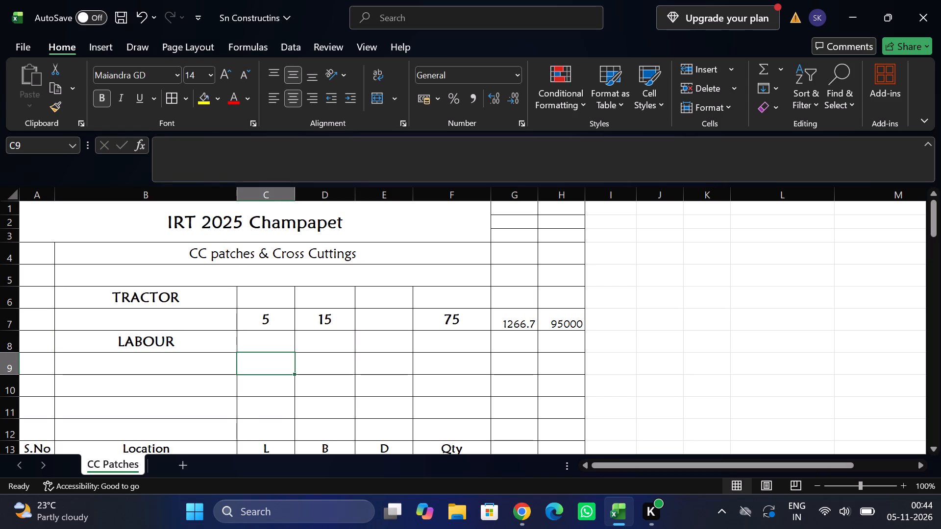
key(5)
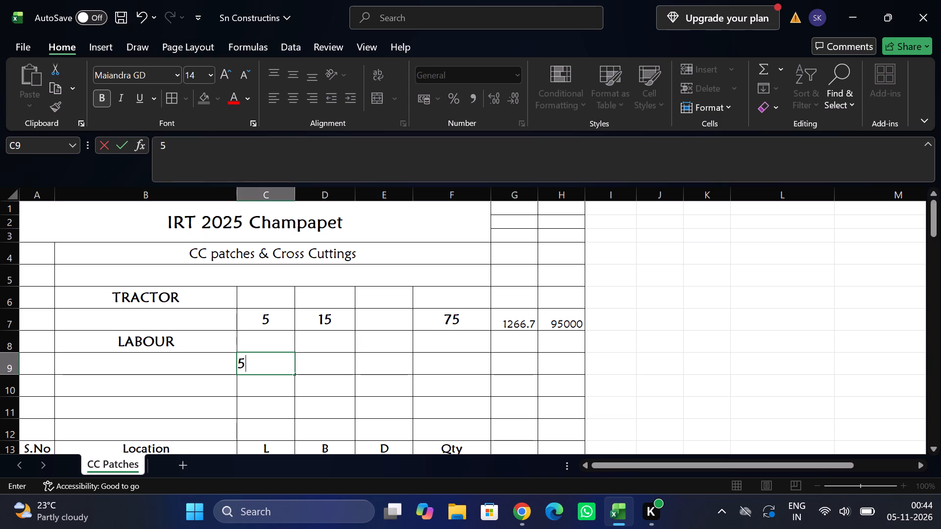
key(Right)
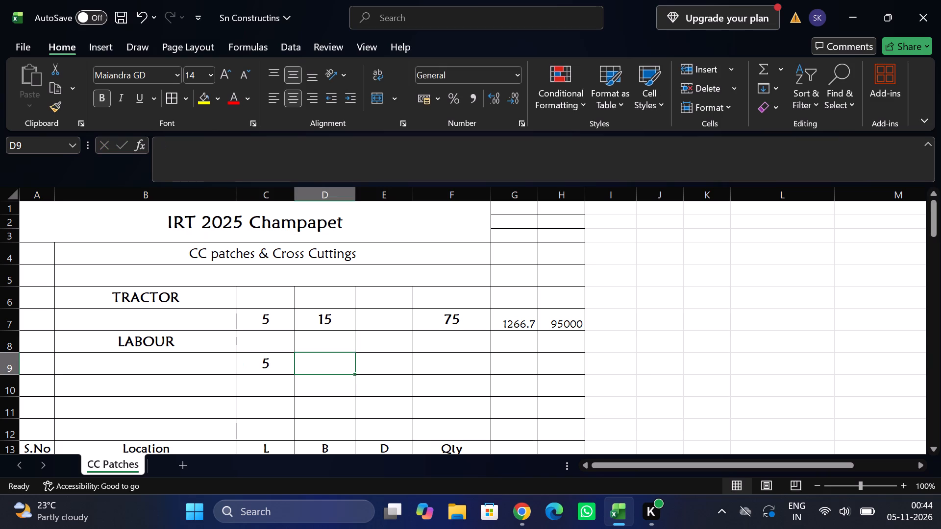
key(1)
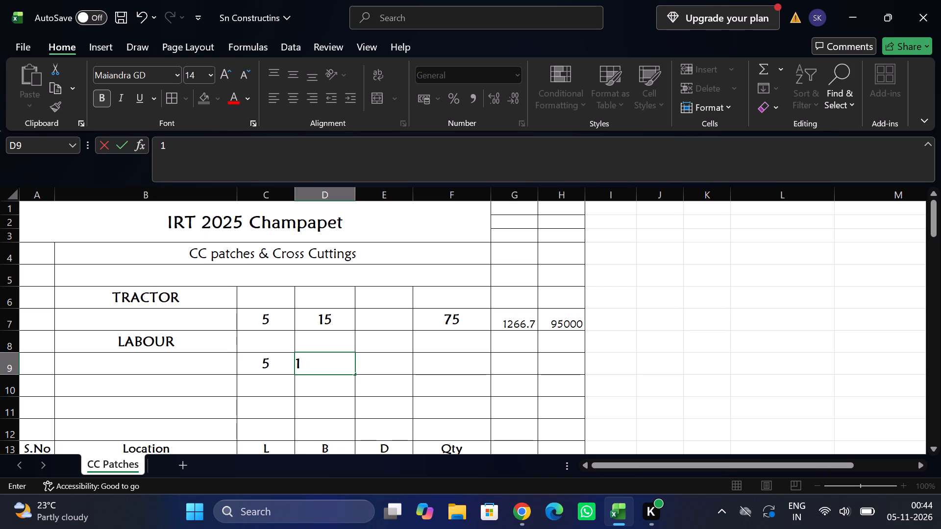
key(5)
key(Tab)
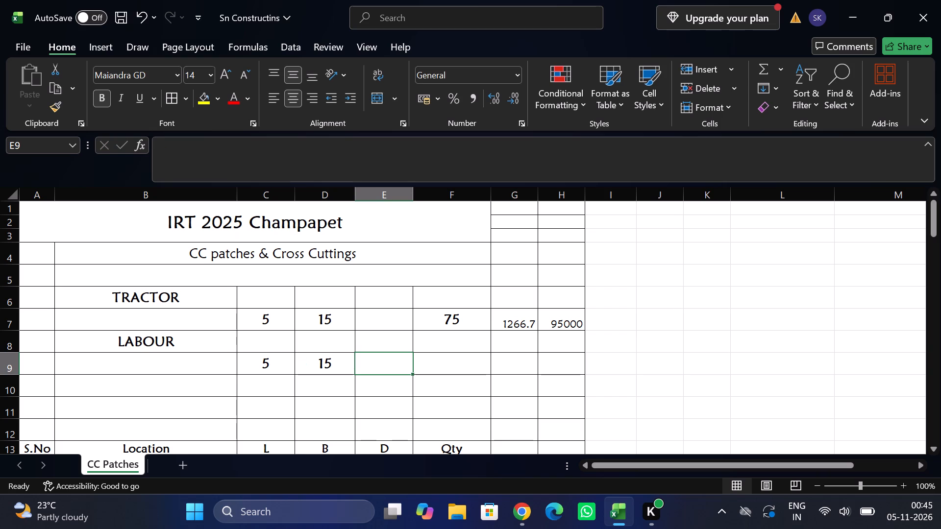
key(shift+Tab)
key(5)
key(Tab)
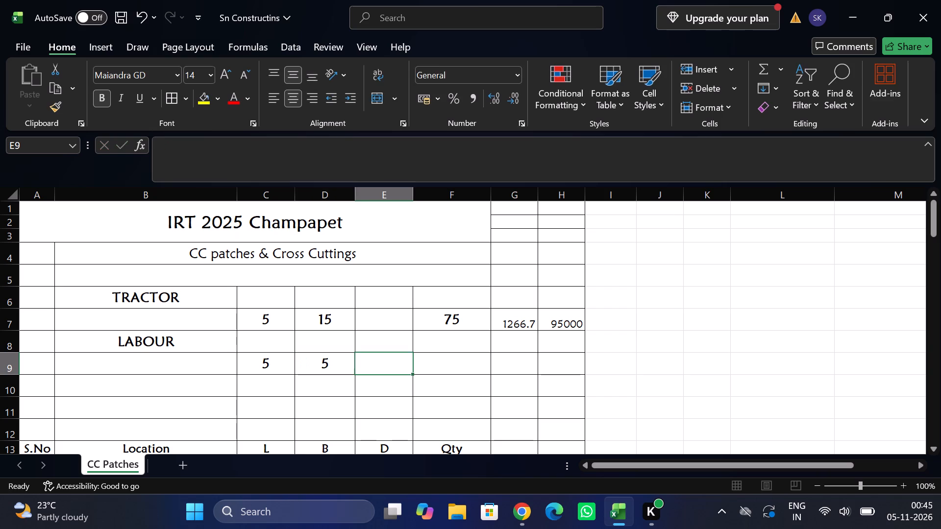
key(3)
key(Tab)
Calculate the labour quantity in F9 with the formula =E9*D9*C9.
key(equal)
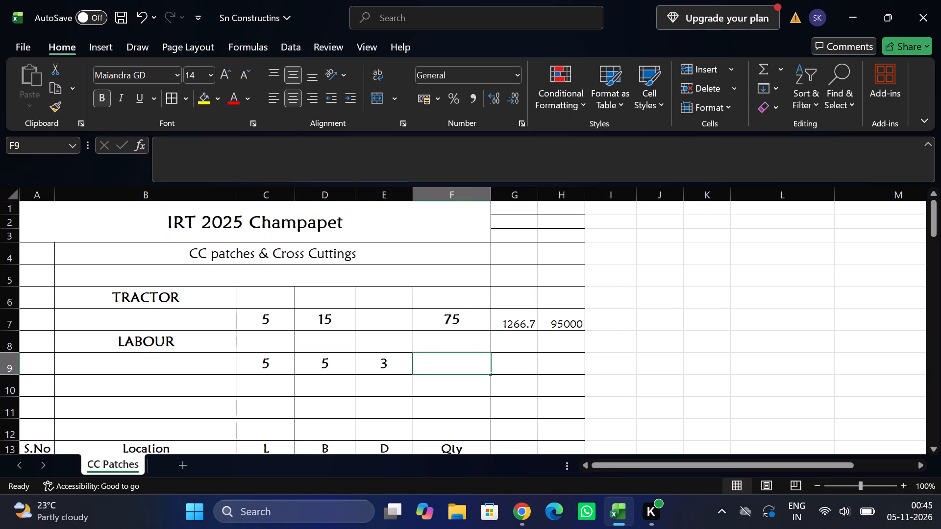
key(Left)
key(shift+asterisk)
key(Left)
key(Left)
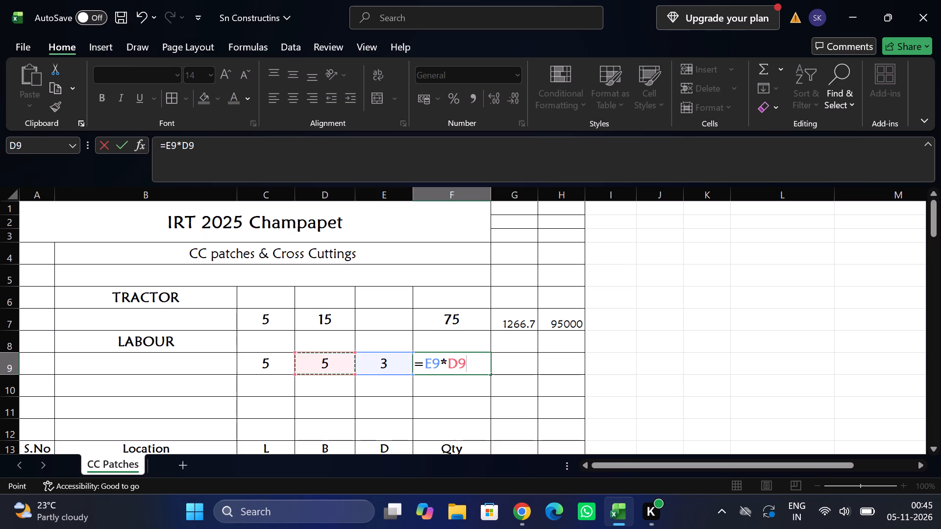
key(shift+asterisk)
key(Left)
key(Left)
key(Left)
key(Return)
Enter the labour rate 805 in G9 and calculate the amount in H9 with the formula =G9*F9.
key(Up)
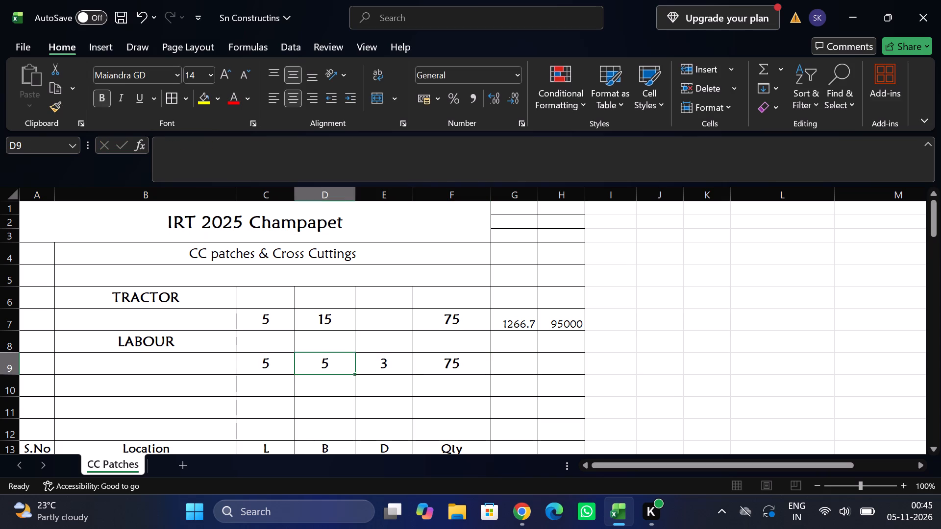
key(Right)
key(Right)
key(Right)
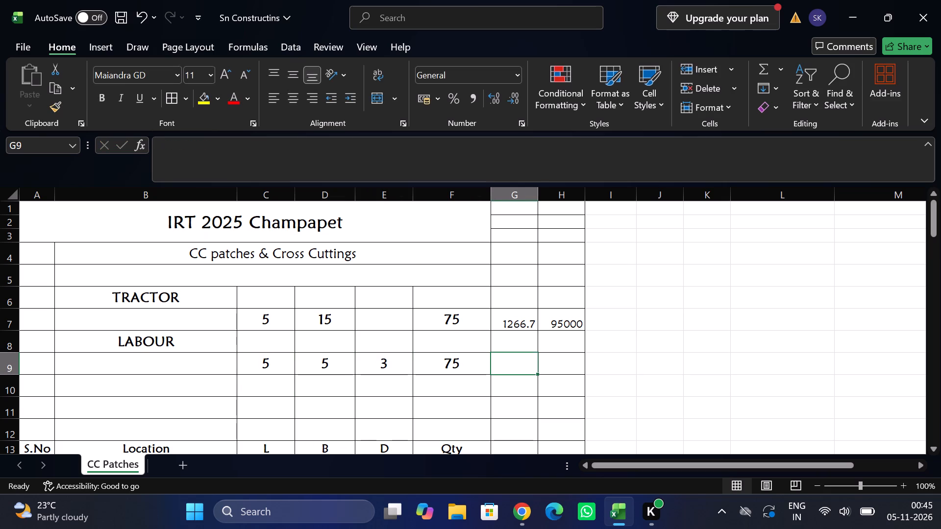
text(805)
key(Right)
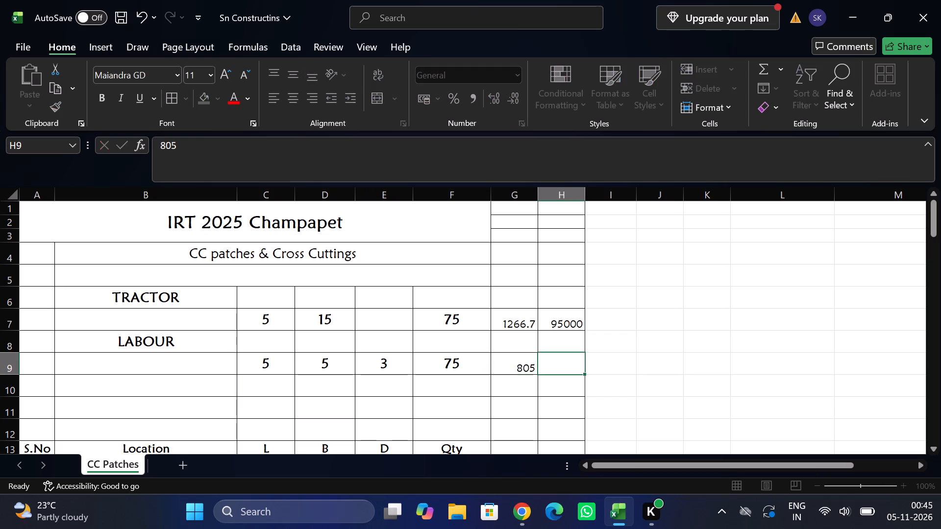
key(equal)
key(Left)
key(shift+asterisk)
key(Left)
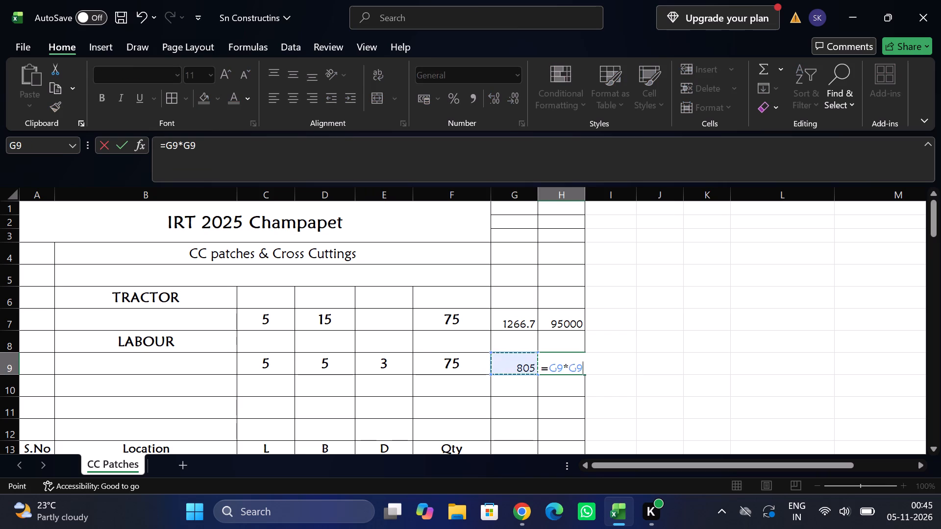
key(Left)
key(Return)
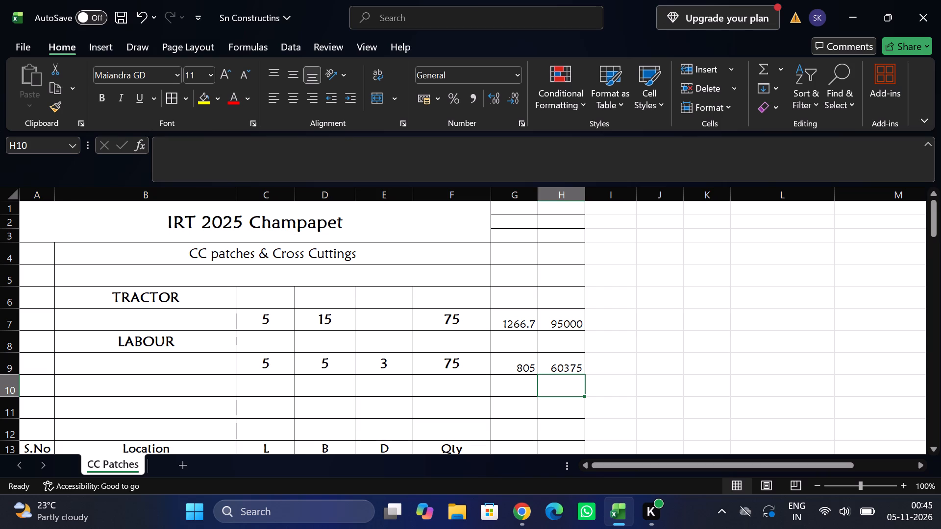
Beside the first measurements table's total quantity, enter the rate 6435.12 in G38 and calculate the amount in H38 with =G38*F38.
scroll(470, 333, down, 1)
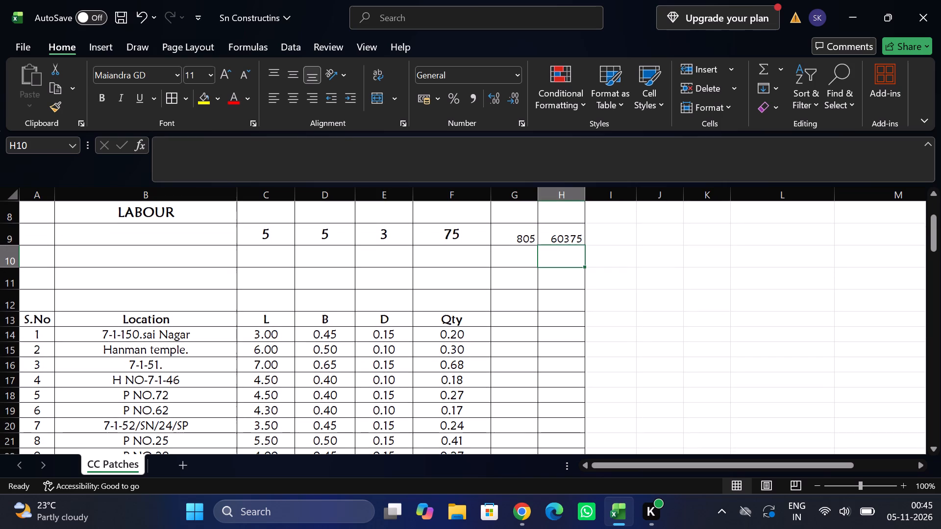
scroll(470, 333, down, 3)
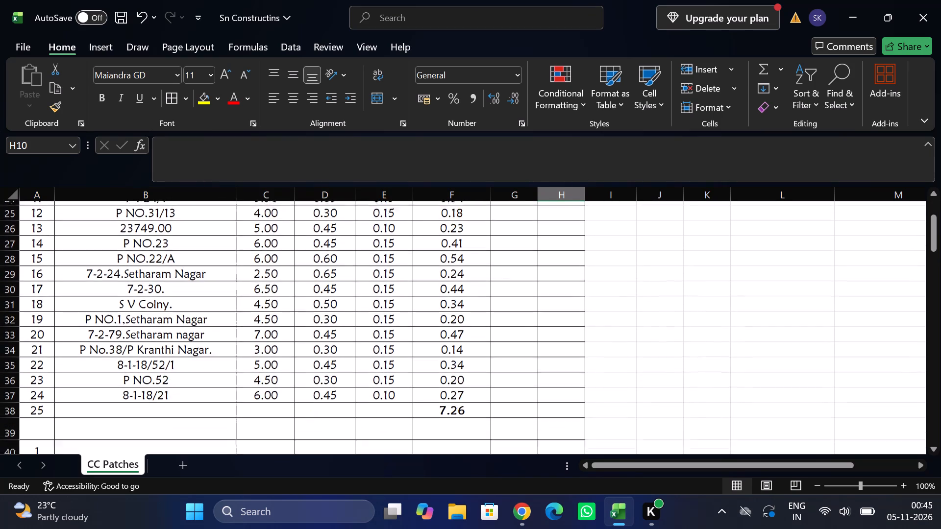
scroll(470, 333, down, 1)
click(522, 356)
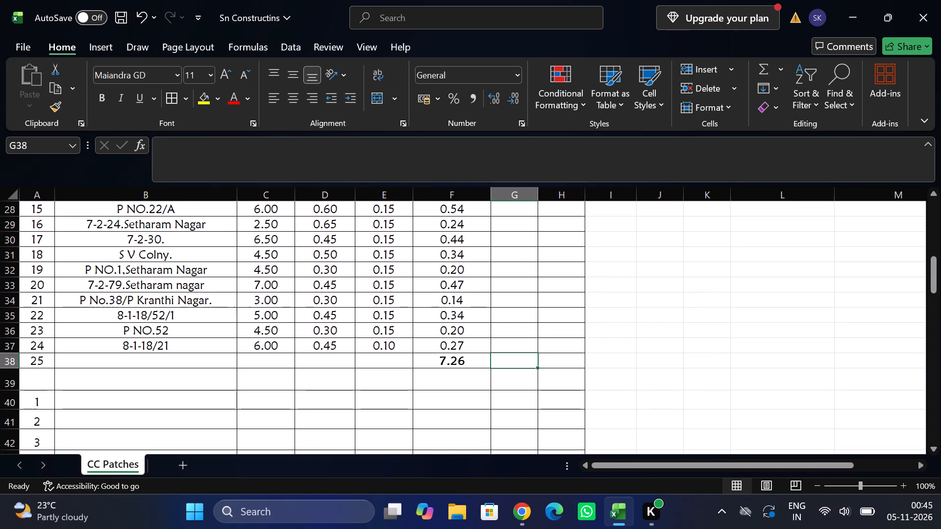
text(6435.12)
key(Tab)
key(equal)
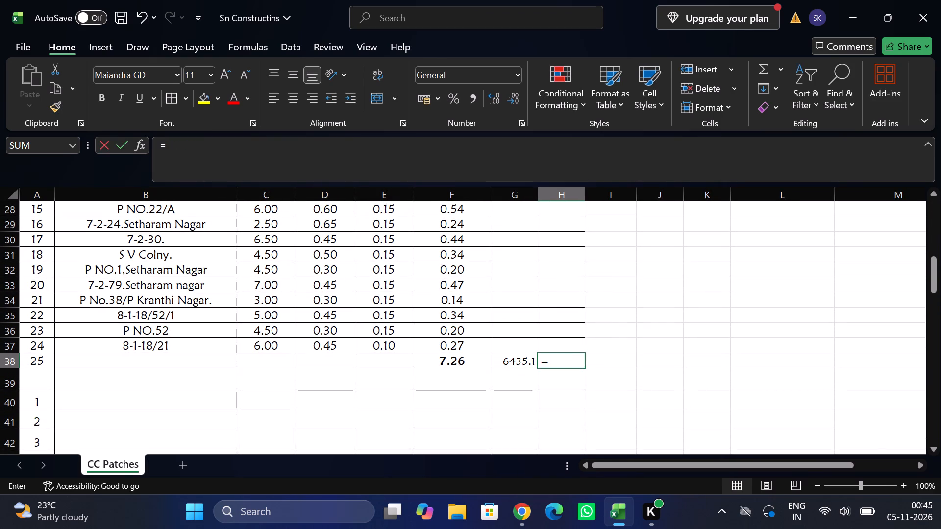
key(Left)
key(shift+asterisk)
key(Left)
key(Left)
key(Return)
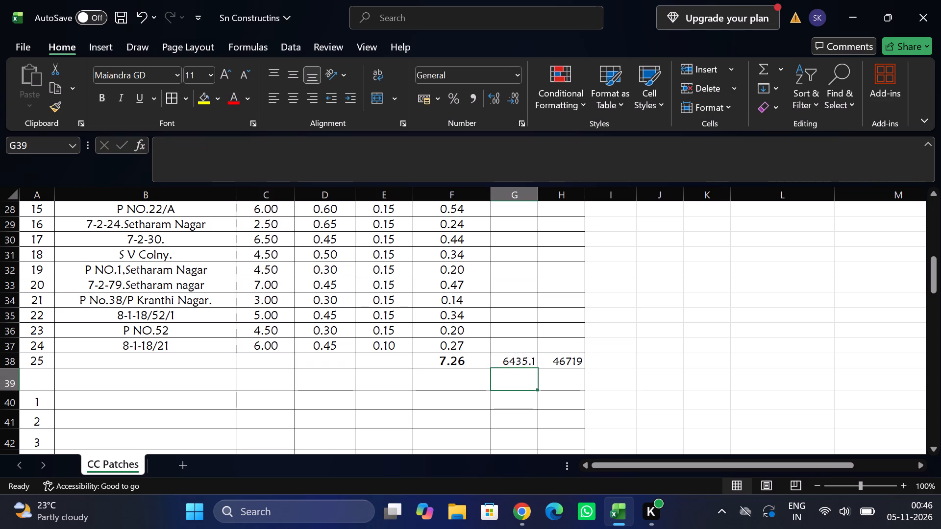
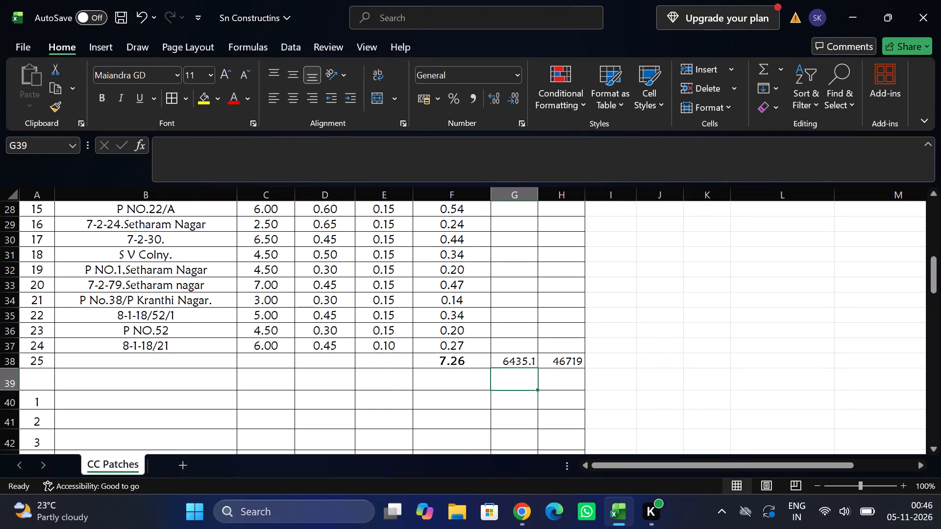
Add the heading HAND GLOVES in B10 and enter 3 in C11 and in the quantity cell F11.
scroll(396, 378, up, 2)
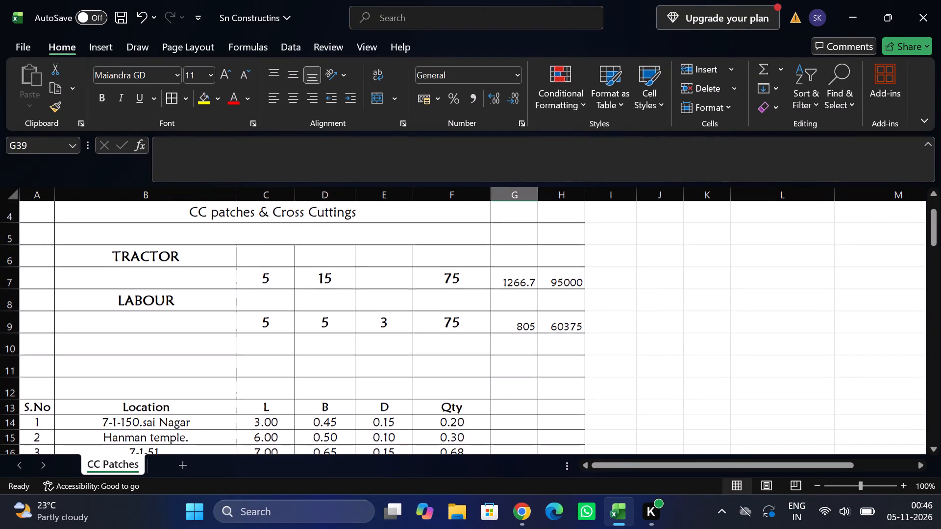
click(198, 340)
text(HAND GLOVES)
key(Tab)
key(Down)
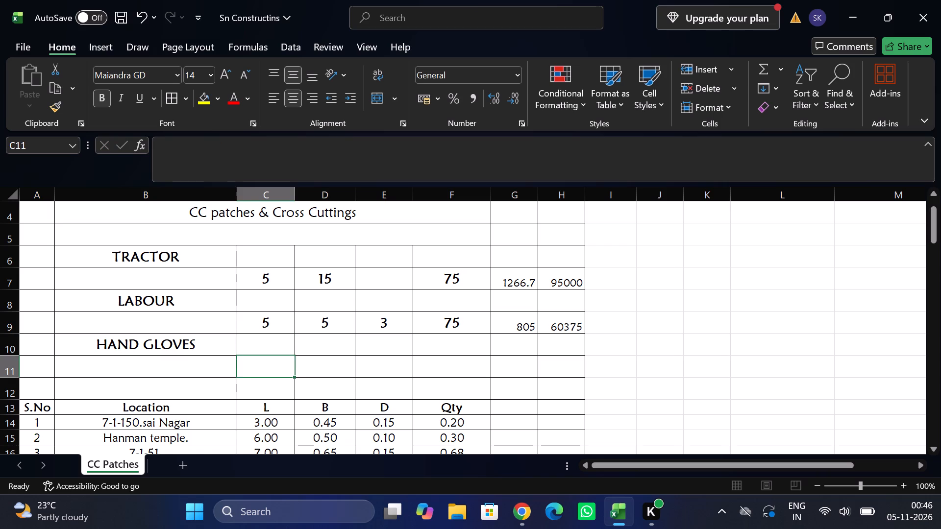
key(Right)
key(Left)
key(3)
key(Right)
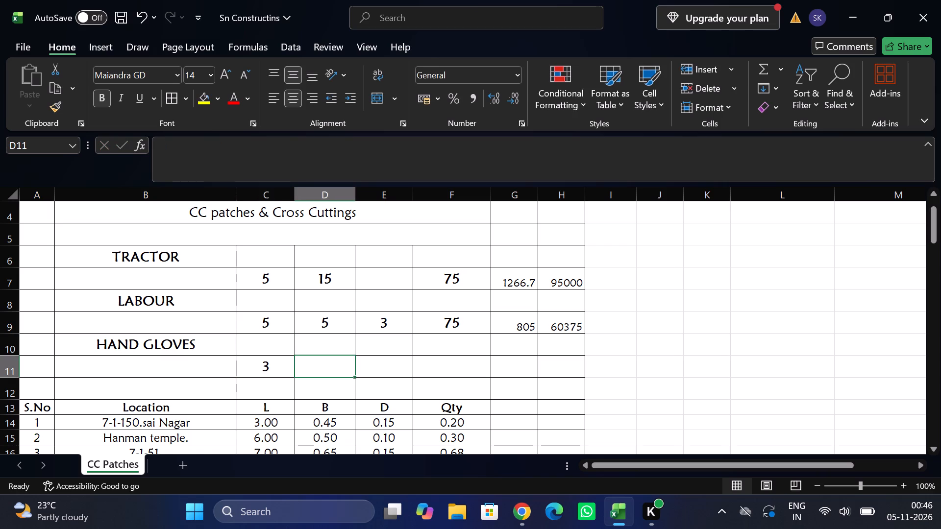
key(Tab)
key(Tab)
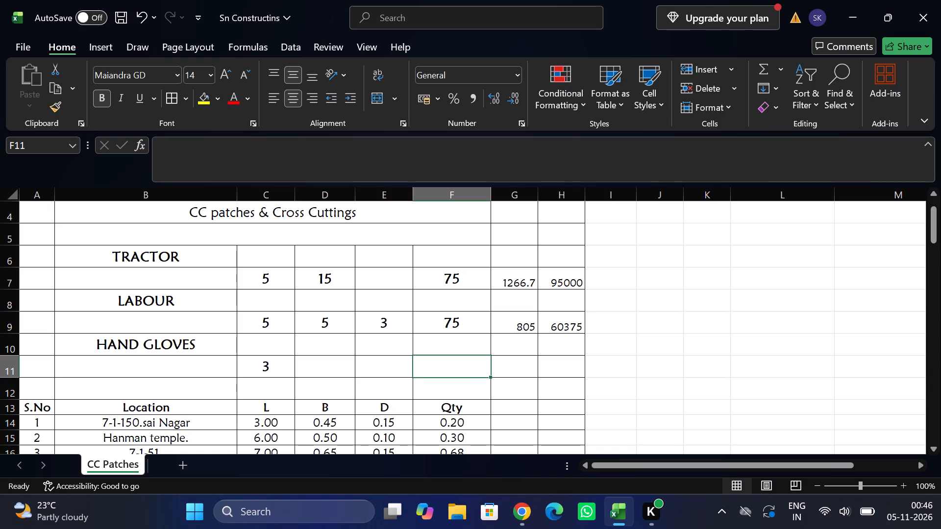
key(3)
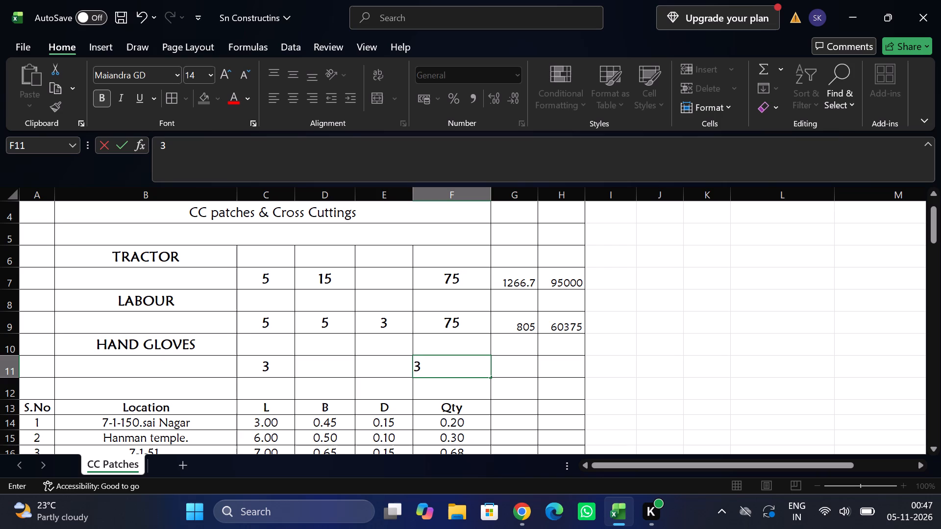
key(Tab)
Enter the hand gloves rate 200 in G11 and calculate the amount in H11 with the formula =G11*F11.
text(200)
key(Tab)
key(equal)
key(Left)
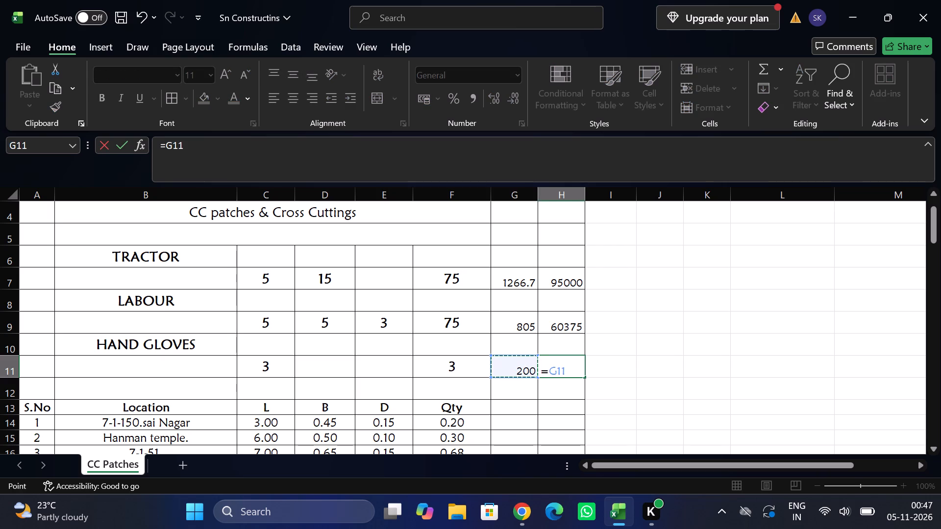
key(shift+asterisk)
key(Left)
key(Left)
key(Return)
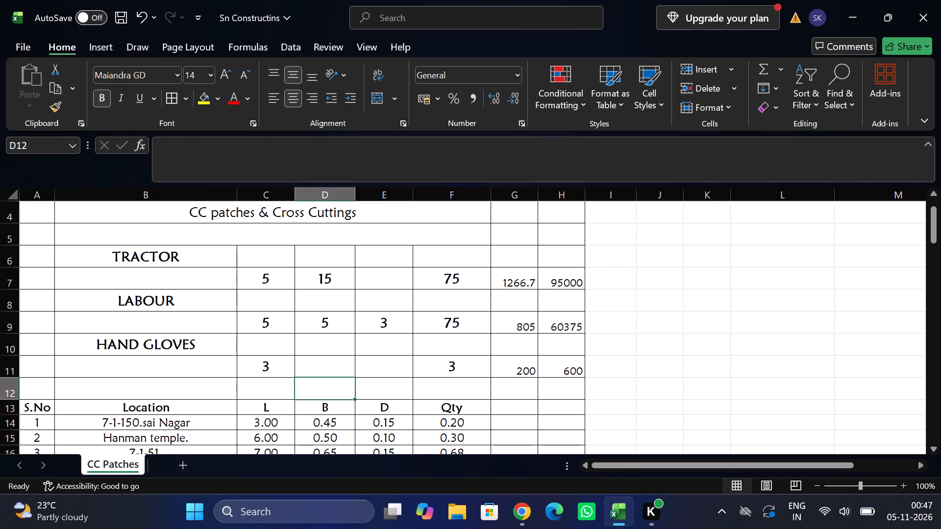
Insert seven blank rows above the S.No header row of the first measurements table.
click(19, 406)
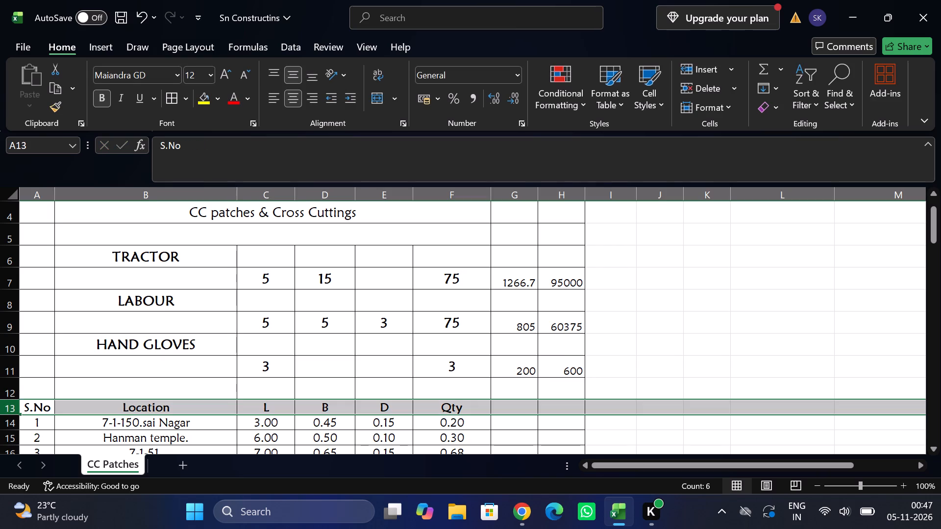
click(19, 406)
right_click(19, 406)
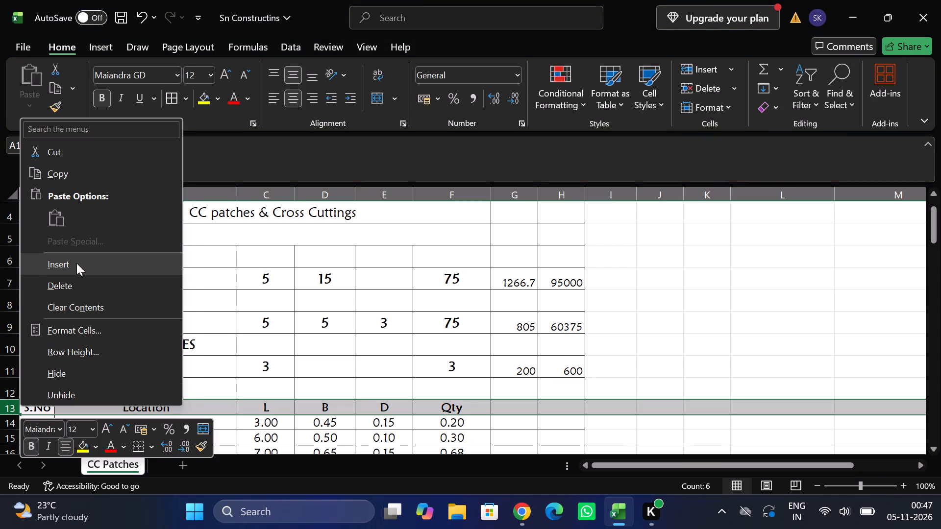
click(76, 263)
key(ctrl+y)
key(ctrl+y)
key(ctrl+y)
key(ctrl+y)
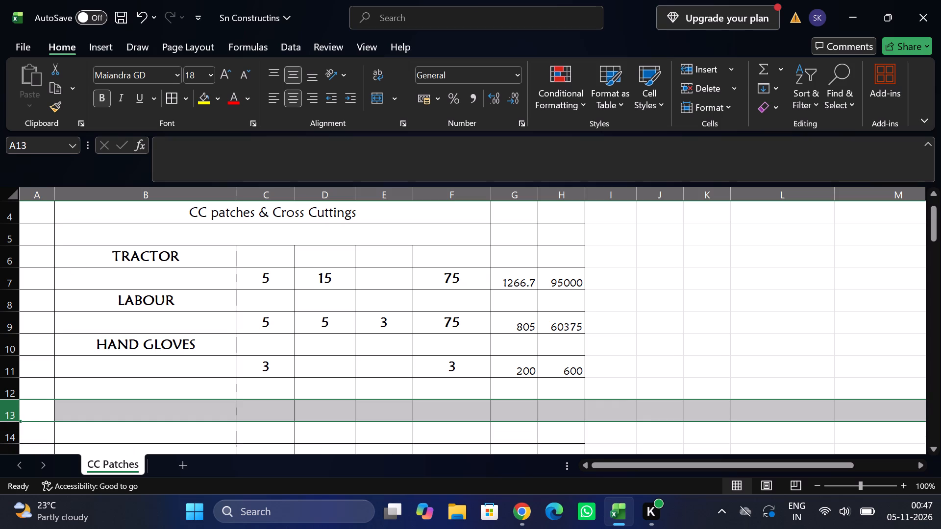
key(ctrl+y)
key(ctrl+y)
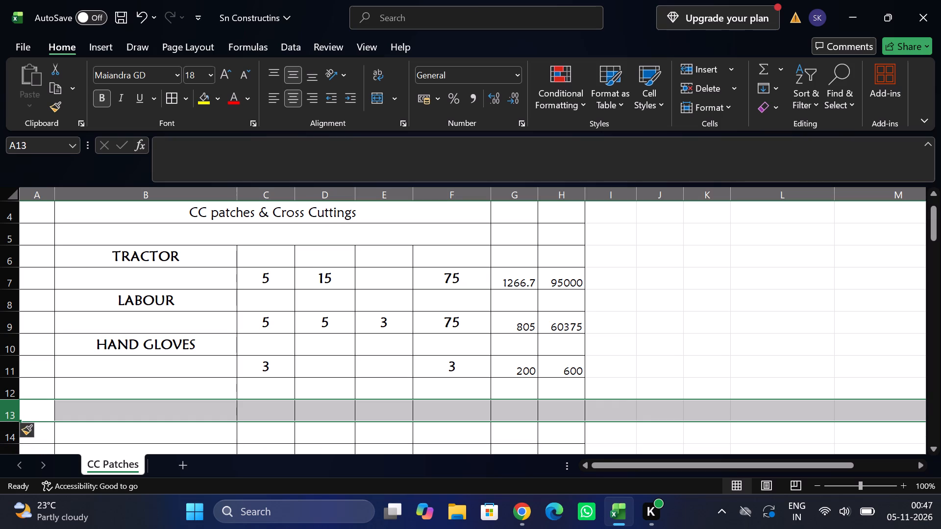
Add the heading SAFTY SHOES in B12, with 3 in C13, quantity 3 in F13 and rate 800 in G13.
click(118, 383)
text(SAFTY SHOES)
key(Tab)
key(Down)
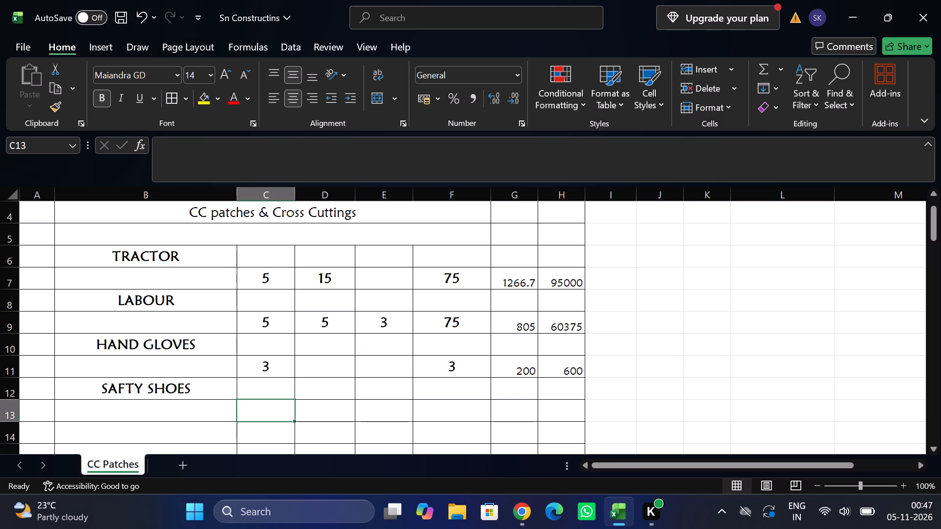
key(3)
key(Tab)
key(Tab)
key(Tab)
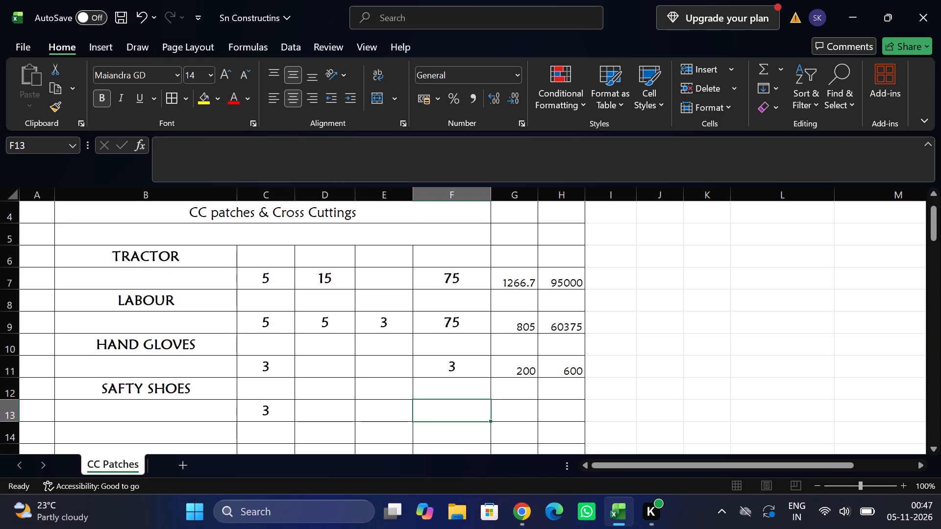
key(3)
key(Tab)
text(800)
key(Tab)
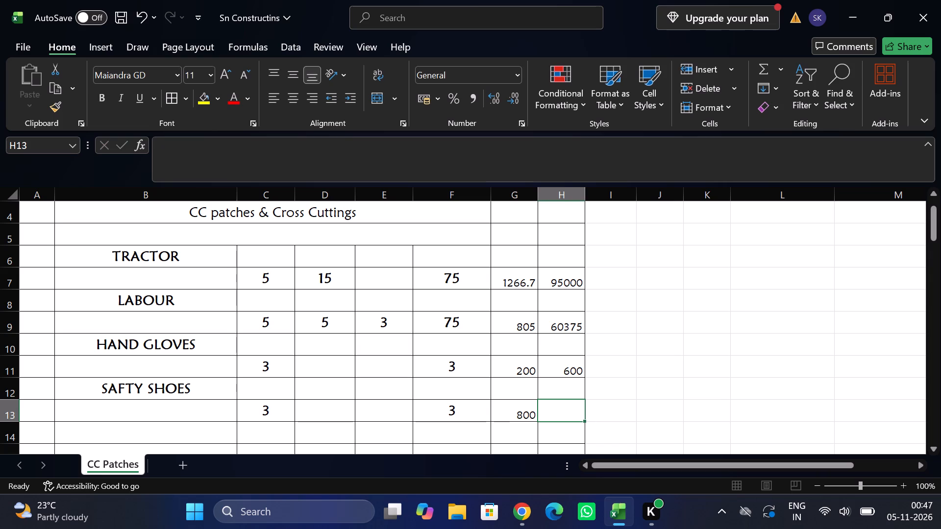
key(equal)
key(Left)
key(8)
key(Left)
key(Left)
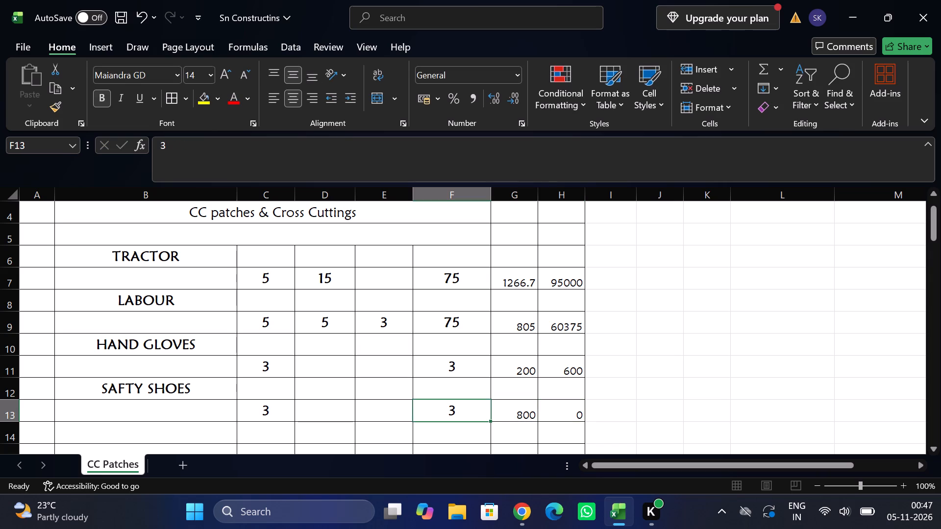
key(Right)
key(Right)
Calculate the safety shoes amount in H13 with the formula =G13*F13.
key(equal)
key(Left)
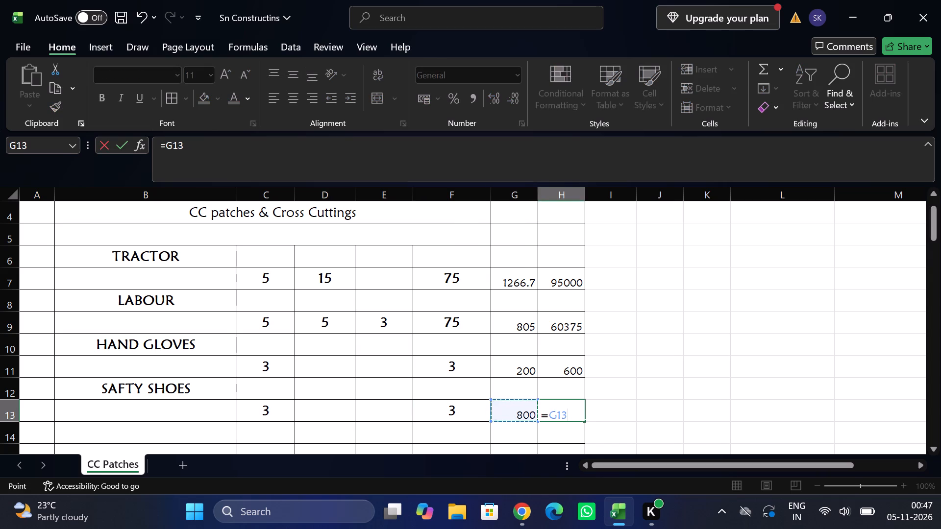
key(shift+asterisk)
key(Left)
key(Left)
key(Return)
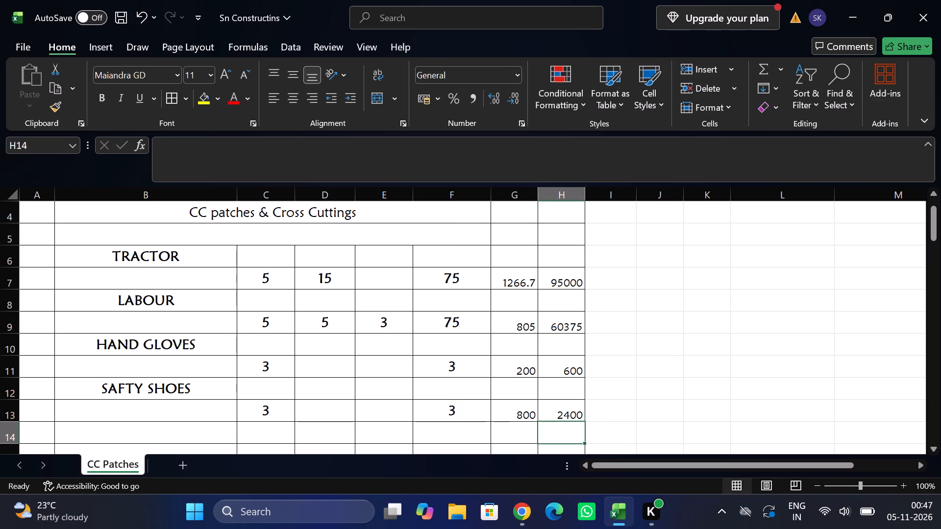
Add the heading JACKETS in B14 and enter 3 in C15 and in the quantity cell F15.
click(147, 427)
text(JACKETS)
key(Tab)
key(Down)
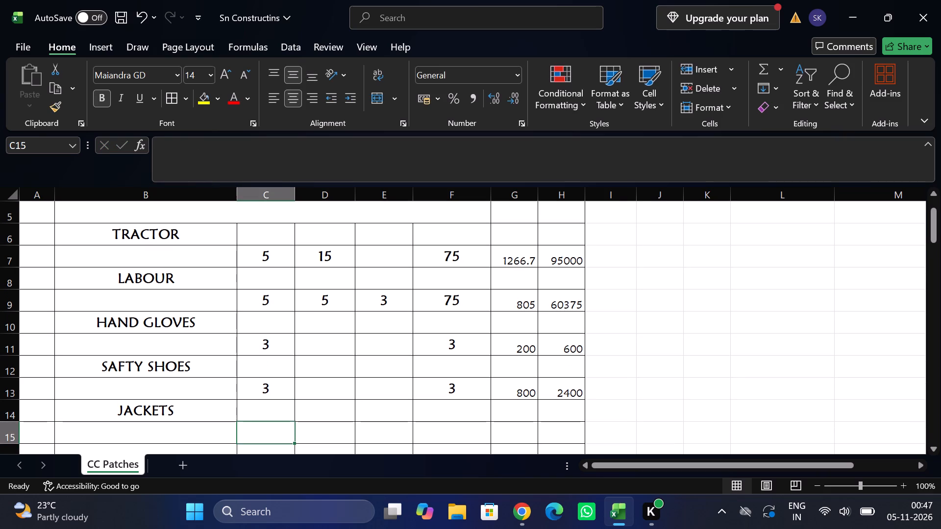
key(3)
key(Tab)
key(Tab)
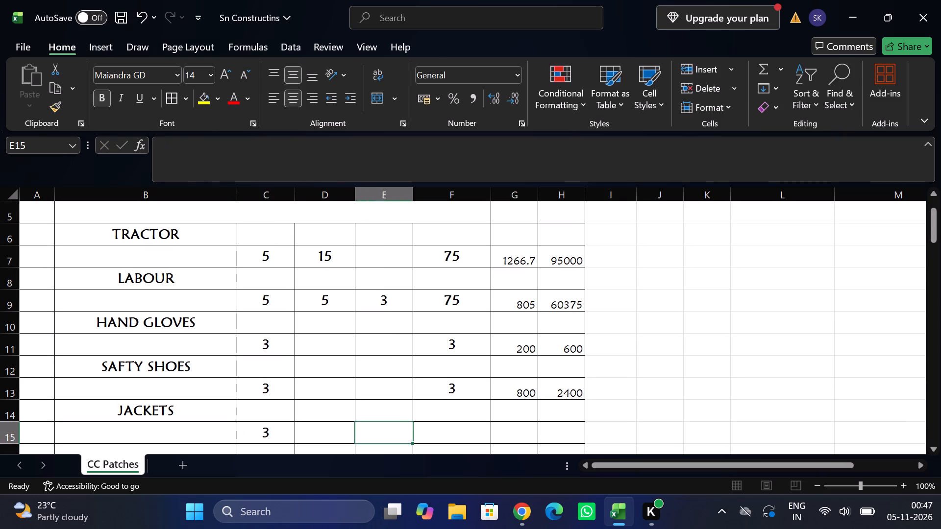
key(Tab)
key(3)
key(Tab)
Enter the jackets rate 500 in G15 and calculate the amount in H15 with the formula =G15*F15.
text(500)
key(Tab)
key(equal)
key(Left)
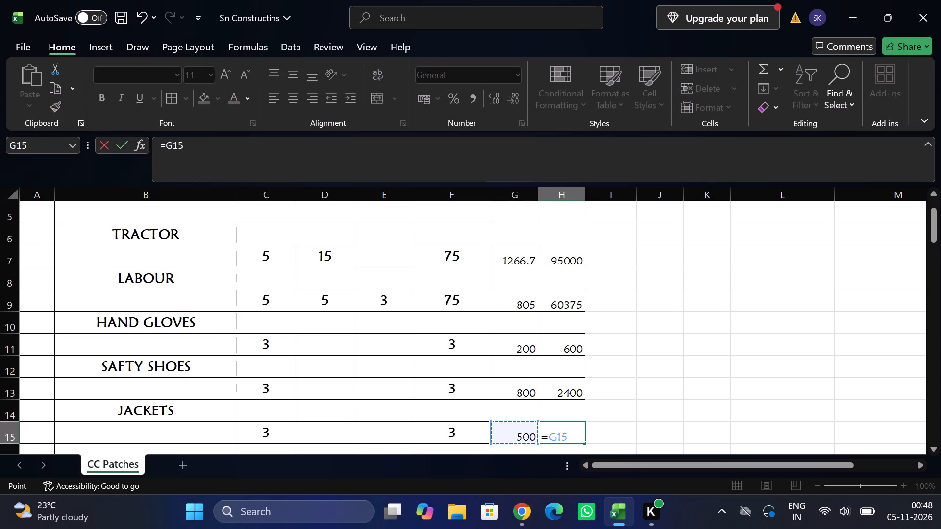
key(shift+asterisk)
key(Left)
key(Left)
key(Return)
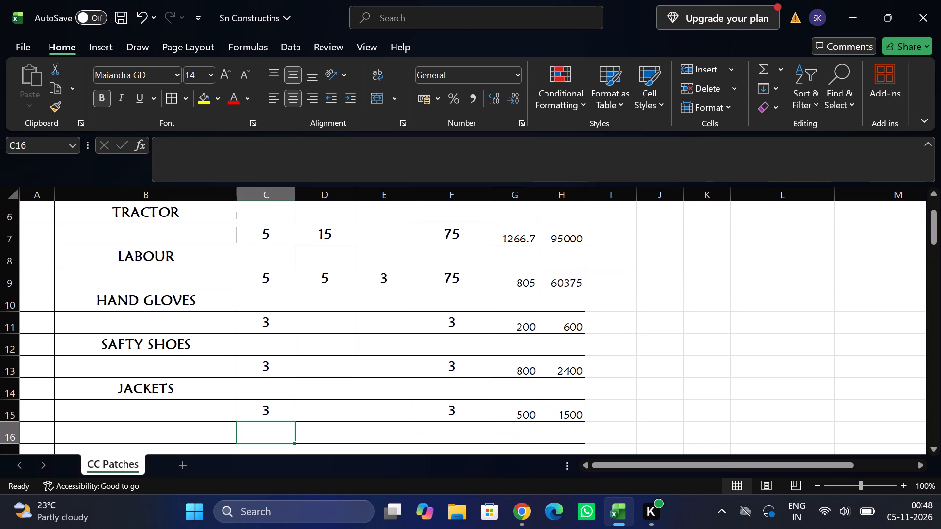
Add the heading HELMETS in B16 and enter 3 in C17 and in the quantity cell F17.
click(147, 427)
text(HELMETS)
key(Down)
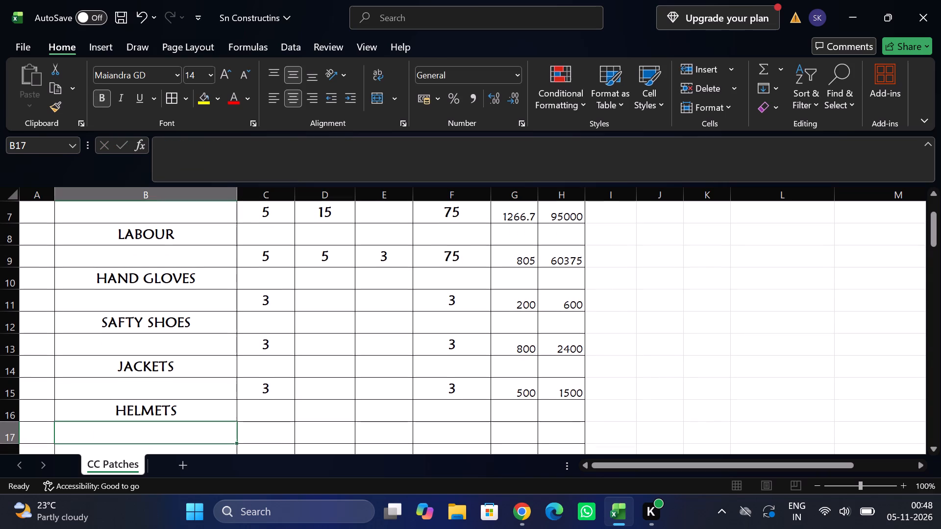
key(Right)
key(3)
key(Tab)
key(Tab)
key(Tab)
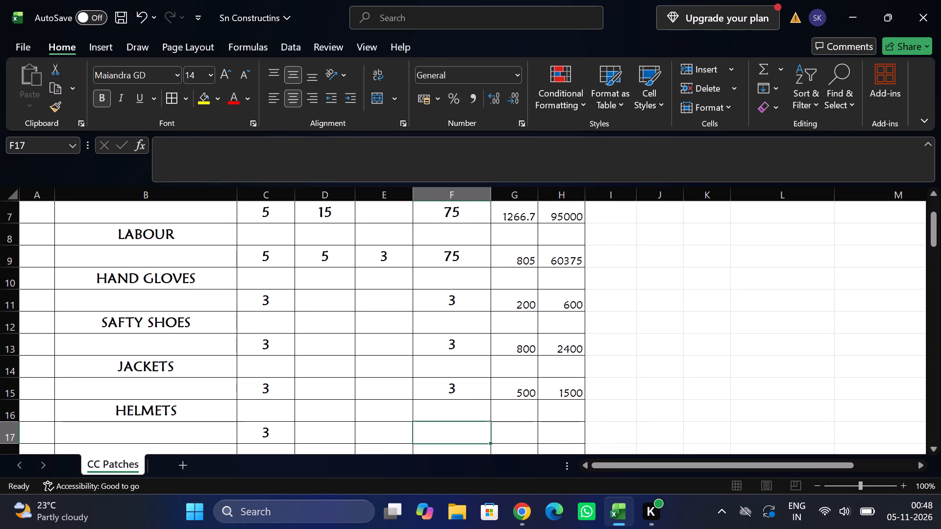
key(3)
key(Tab)
Enter the helmets rate 500 in G17 and calculate the amount in H17 with the formula =G17*F17.
text(500)
key(Tab)
key(equal)
key(Left)
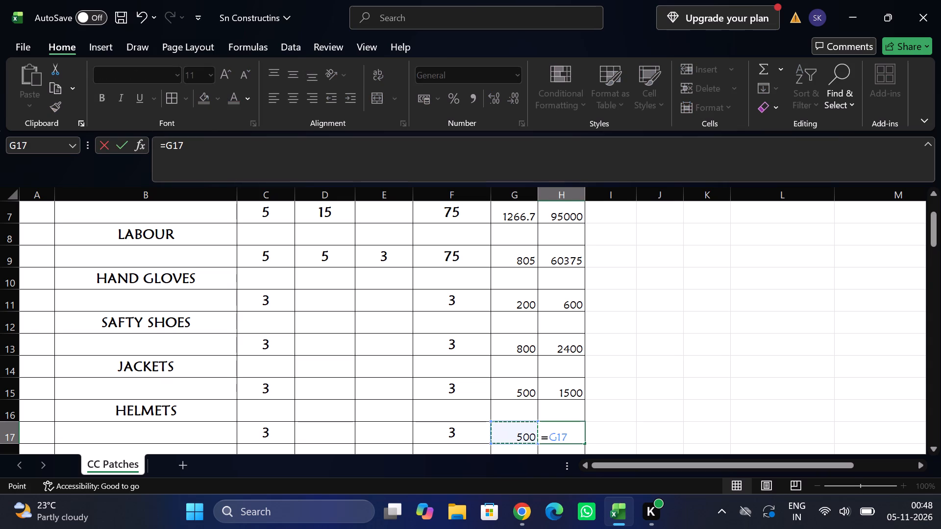
key(shift+asterisk)
key(Left)
key(Left)
key(Return)
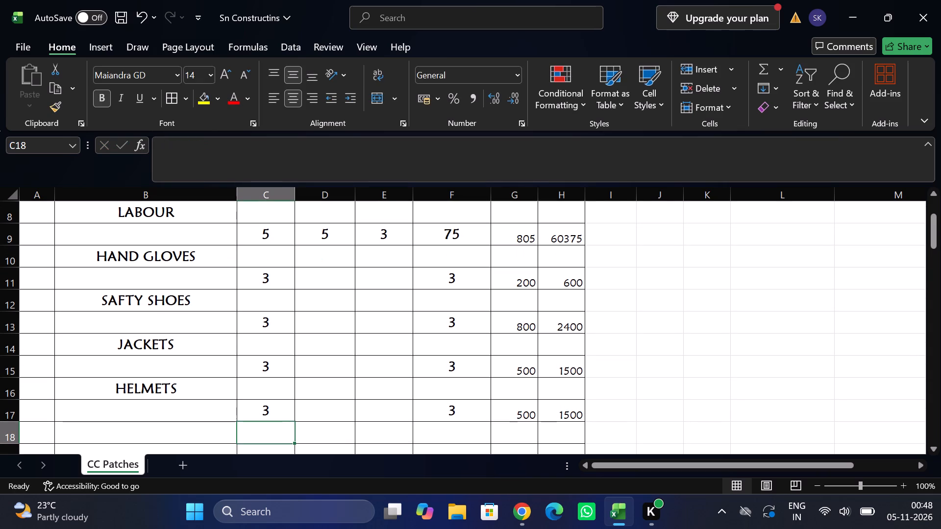
Add the heading TRAFIC CONES in B18 and enter 10 in C19 and in the quantity cell F19.
scroll(147, 427, down, 1)
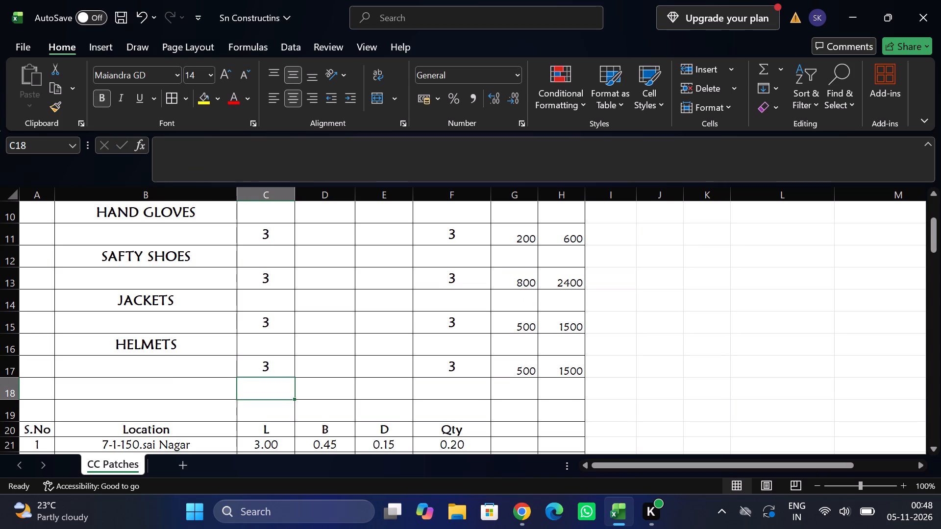
click(139, 386)
text(TRAFIC CONES)
key(Down)
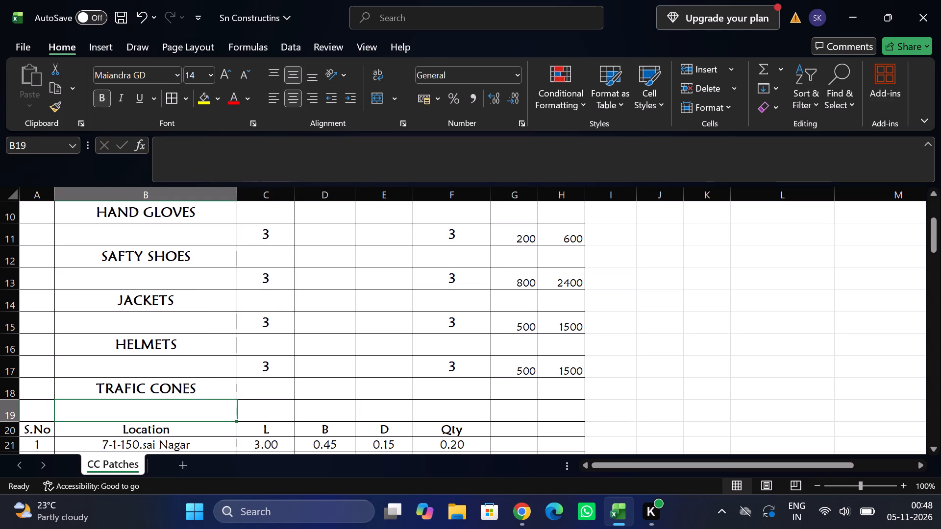
key(Right)
text(10)
key(Tab)
key(Tab)
key(Tab)
text(10)
key(Tab)
Enter the traffic cones rate 600 in G19 and calculate the amount in H19 with the formula =G19*F19.
text(600)
key(Tab)
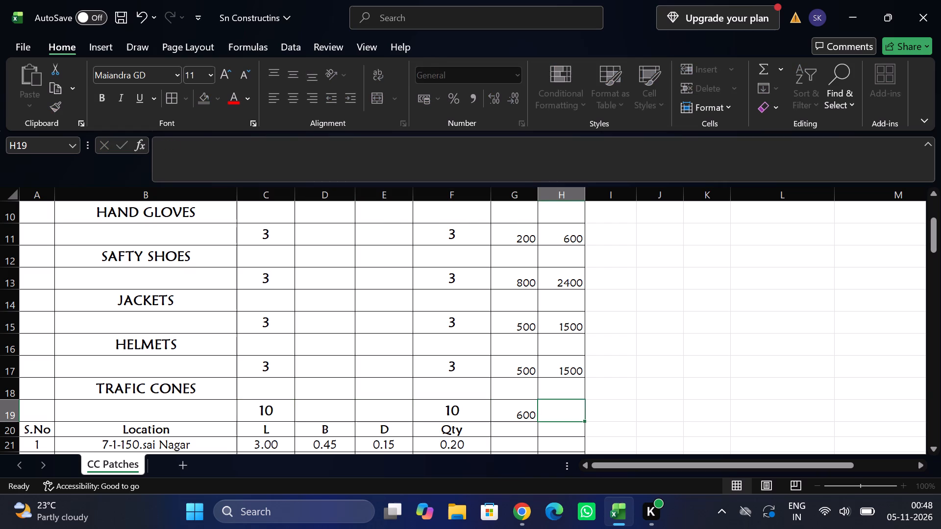
key(equal)
key(Left)
key(shift+asterisk)
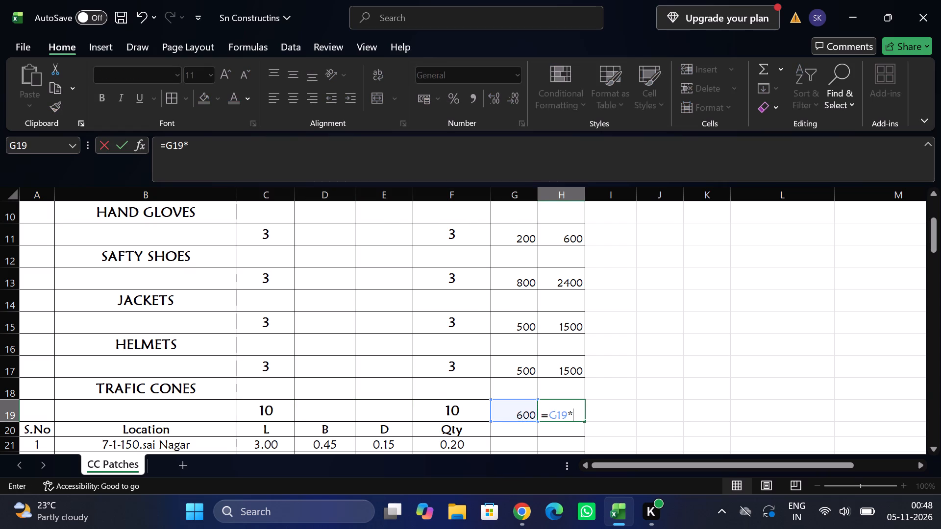
key(Left)
key(Left)
key(Return)
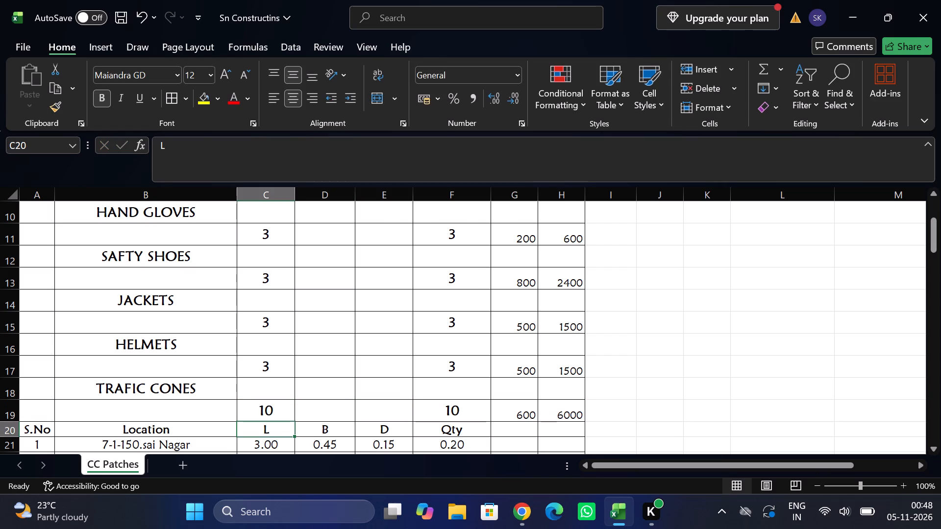
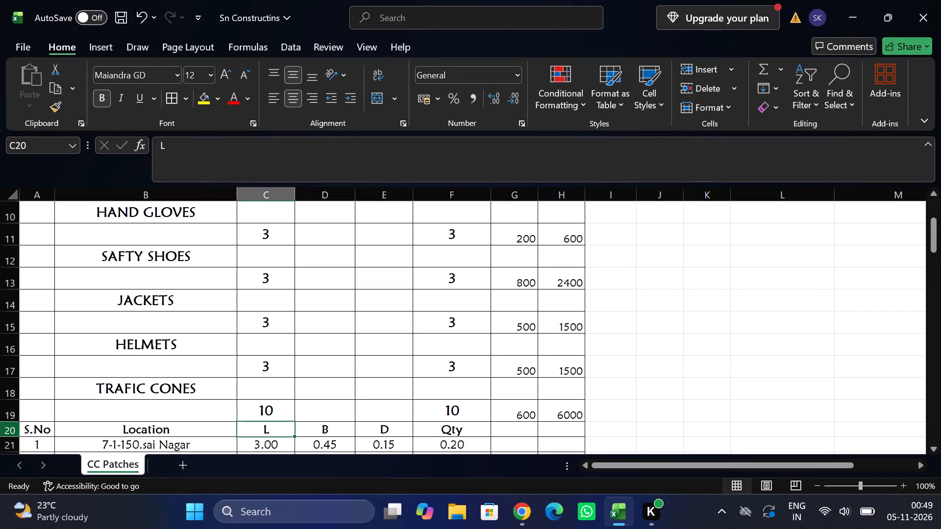
Insert three blank rows above the S.No header row, starting at row 20.
click(13, 428)
right_click(13, 428)
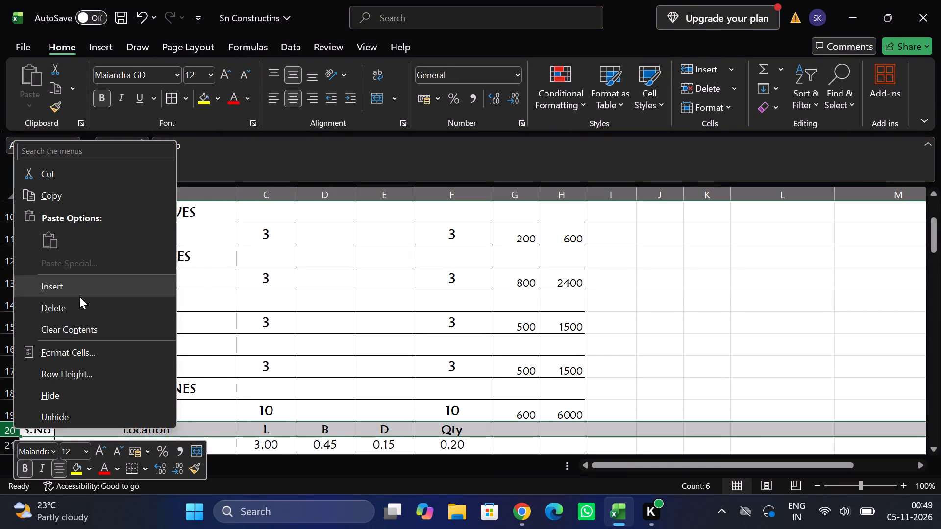
click(79, 296)
key(ctrl+y)
key(ctrl+y)
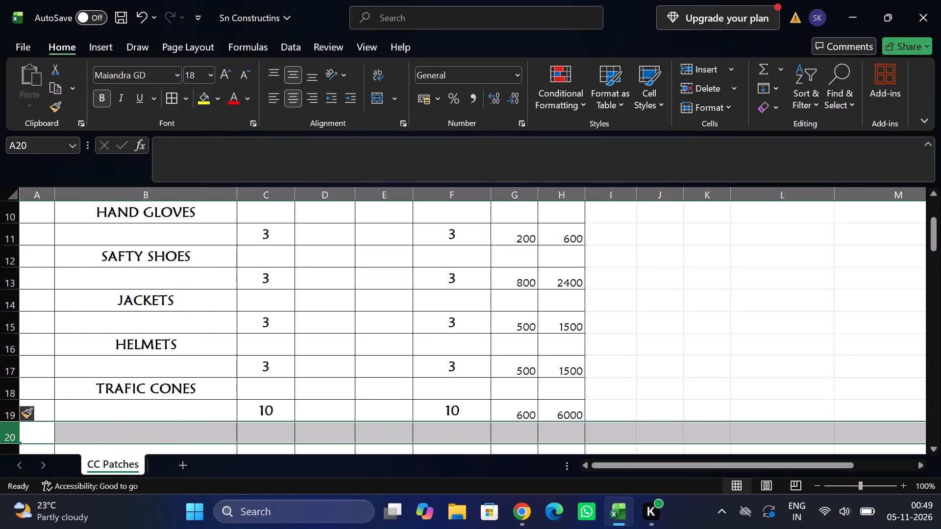
Add the heading CAUTION RIBBON in B20 and enter 10 in C21 and in the quantity cell F21.
click(130, 435)
text(CAUTION RIBBON)
key(Tab)
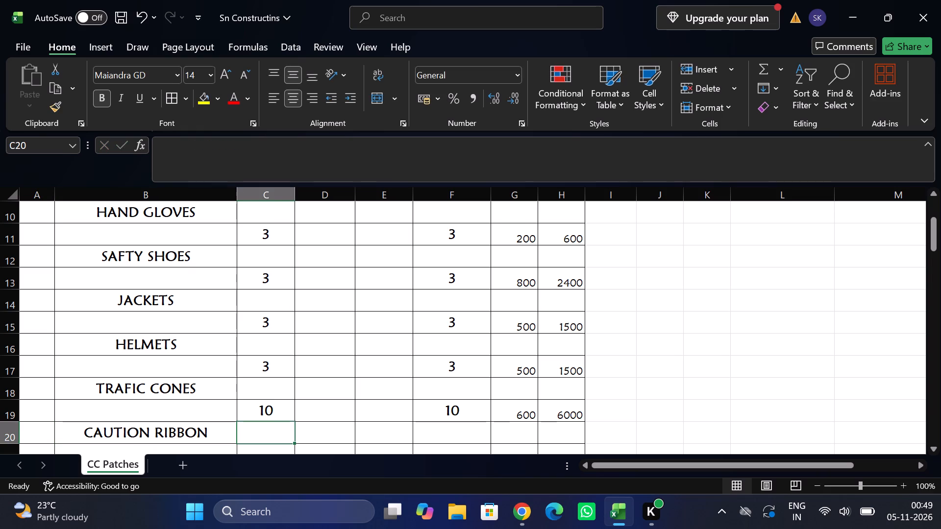
key(Down)
text(10)
key(Tab)
key(Tab)
key(Tab)
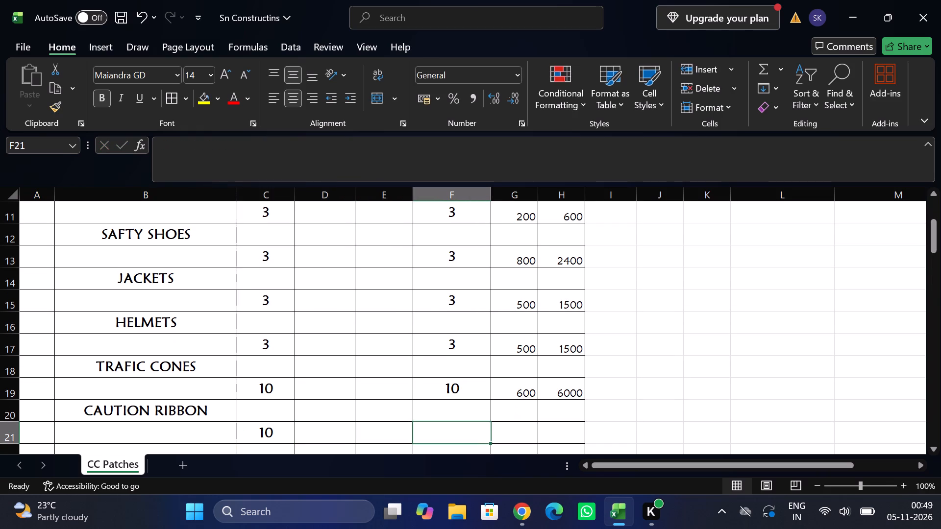
text(10)
key(Tab)
Enter the caution ribbon rate 500 in G21 and calculate the amount in H21 with the formula =G21*F21.
text(500)
key(Tab)
key(equal)
key(Left)
key(shift+asterisk)
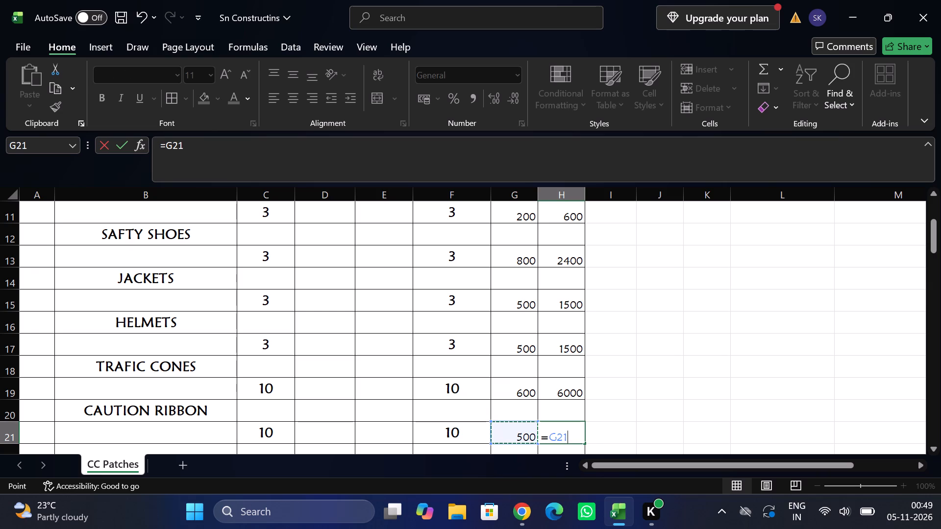
key(Left)
key(Left)
key(Return)
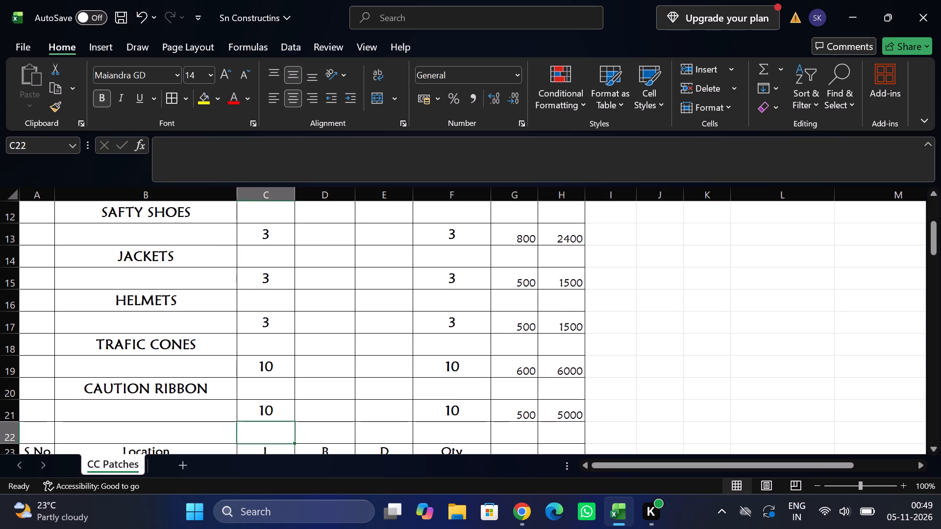
Change the tractor value in D7 to 20.
scroll(277, 298, up, 1)
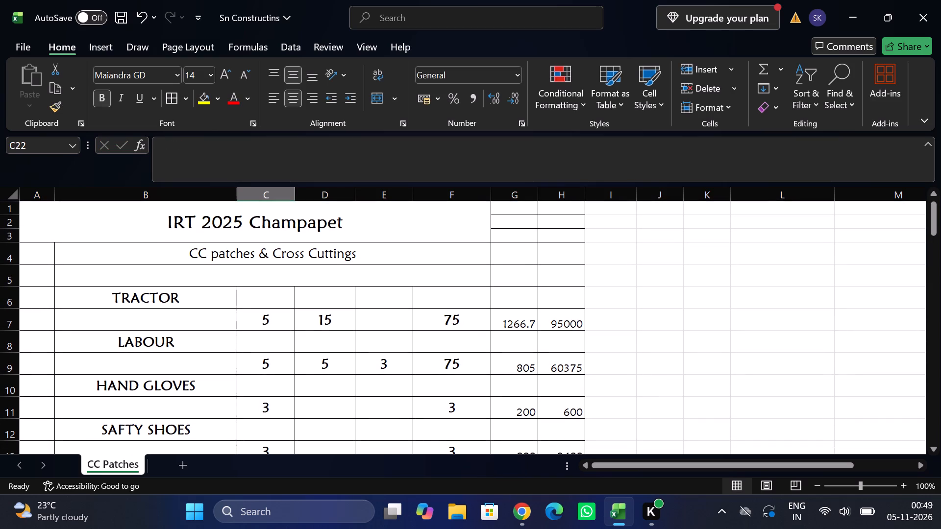
click(317, 322)
text(20)
key(Tab)
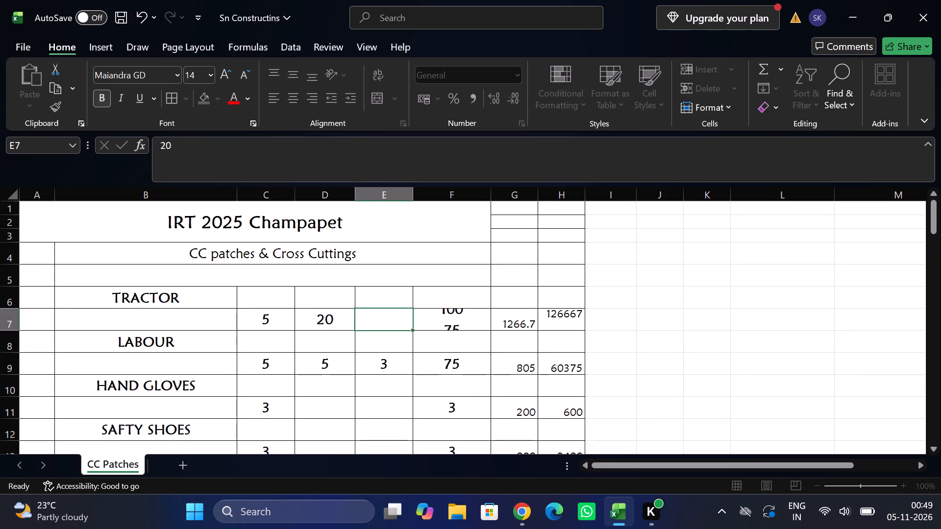
Add the heading CATCH PIT COVERS in B50, below the measurement table.
scroll(317, 322, down, 2)
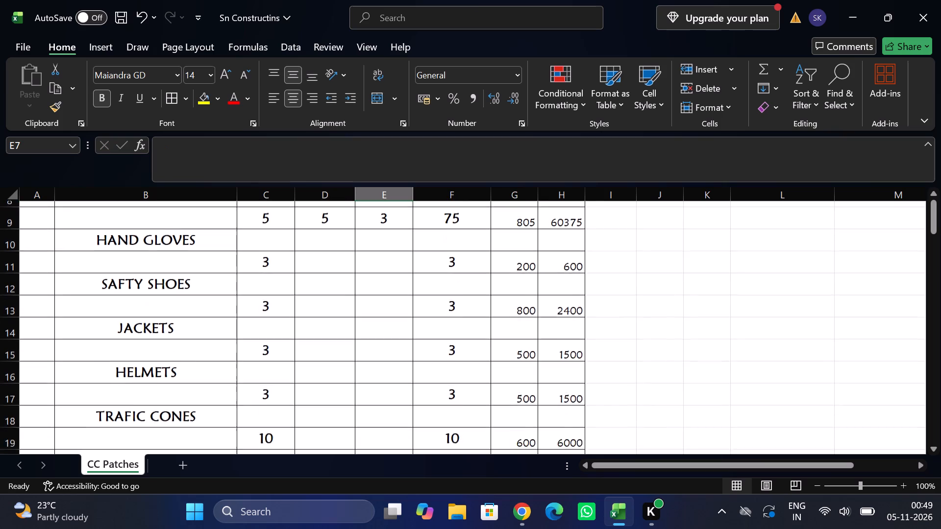
scroll(317, 322, down, 1)
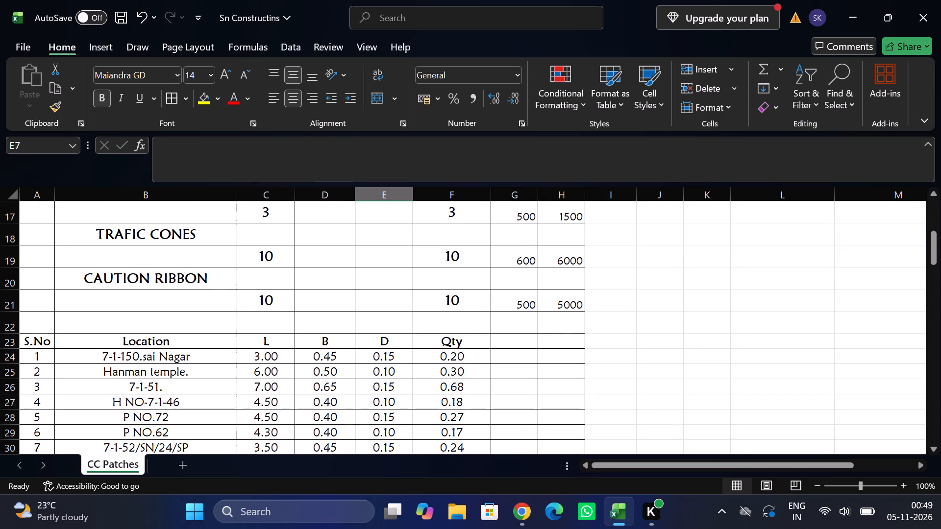
scroll(317, 322, down, 2)
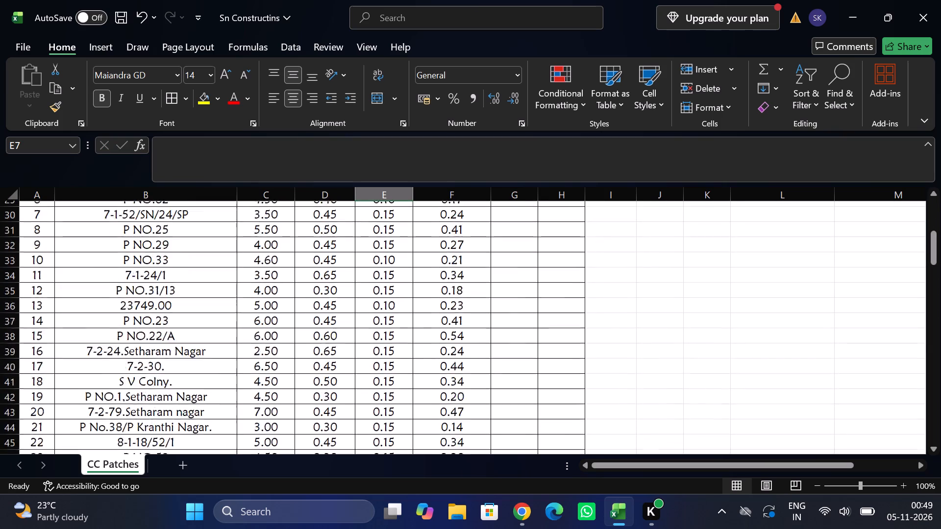
scroll(317, 322, down, 2)
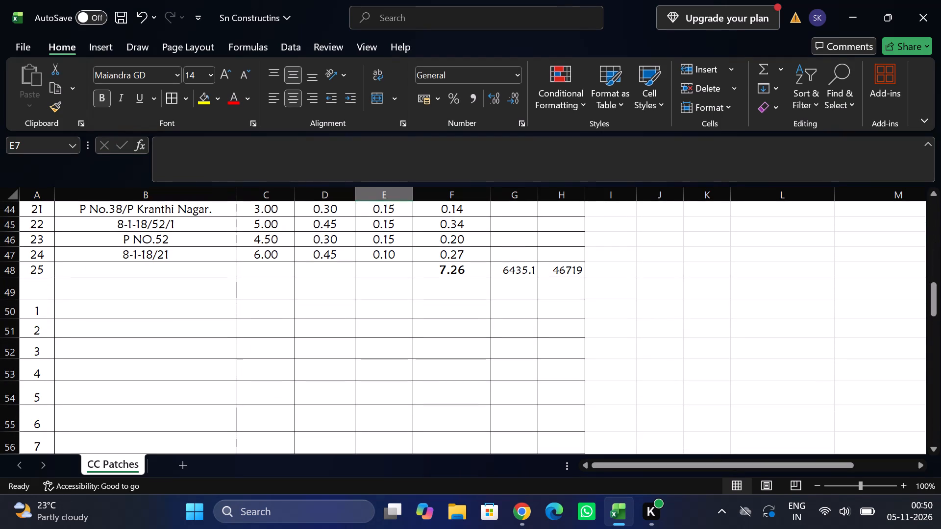
click(165, 308)
text(CATCH PIT COVERS)
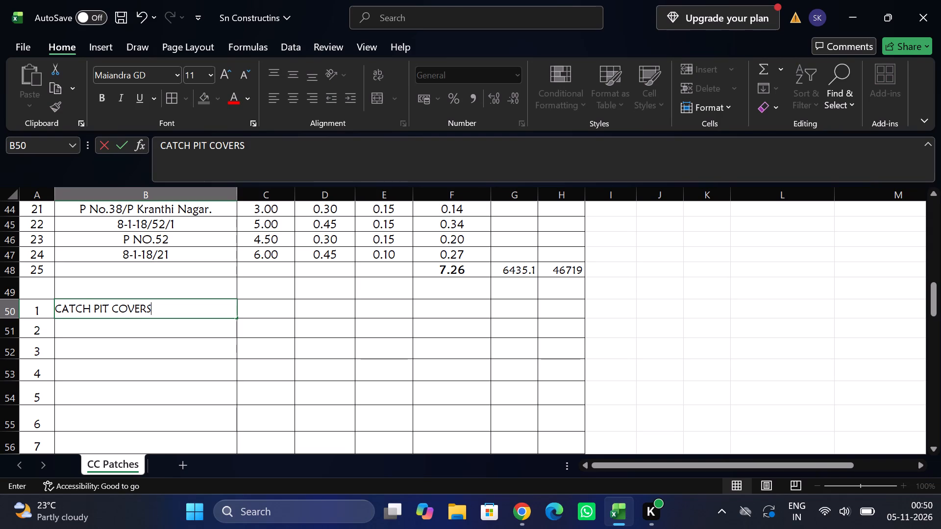
key(Down)
Enter the catch pit covers rate 3500 in G51.
key(Right)
key(Right)
key(Right)
key(Right)
key(Right)
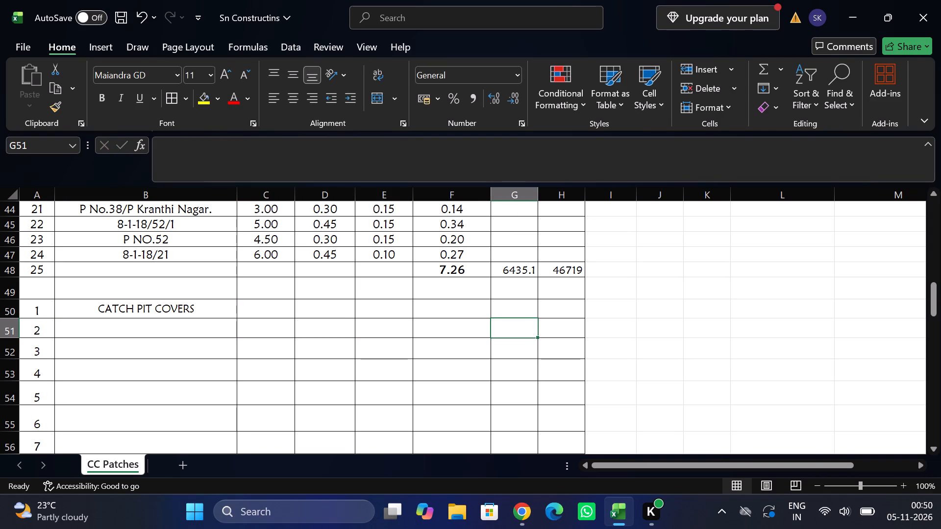
text(3500)
key(Tab)
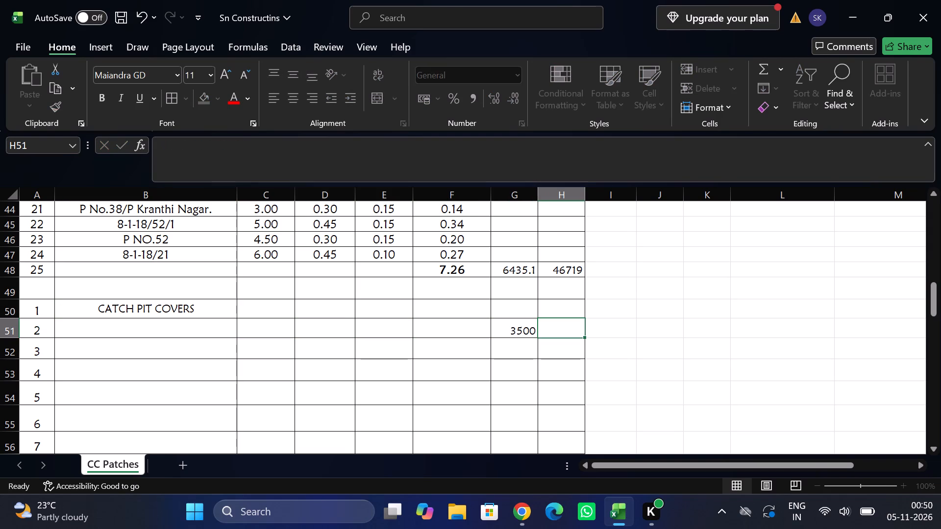
Total the amounts column in H52 with the formula =SUM(H1:H51).
click(558, 351)
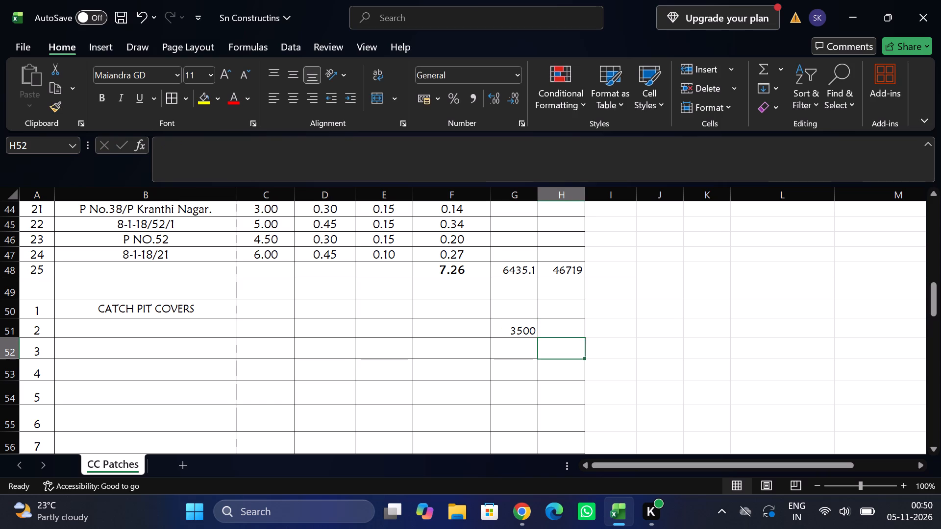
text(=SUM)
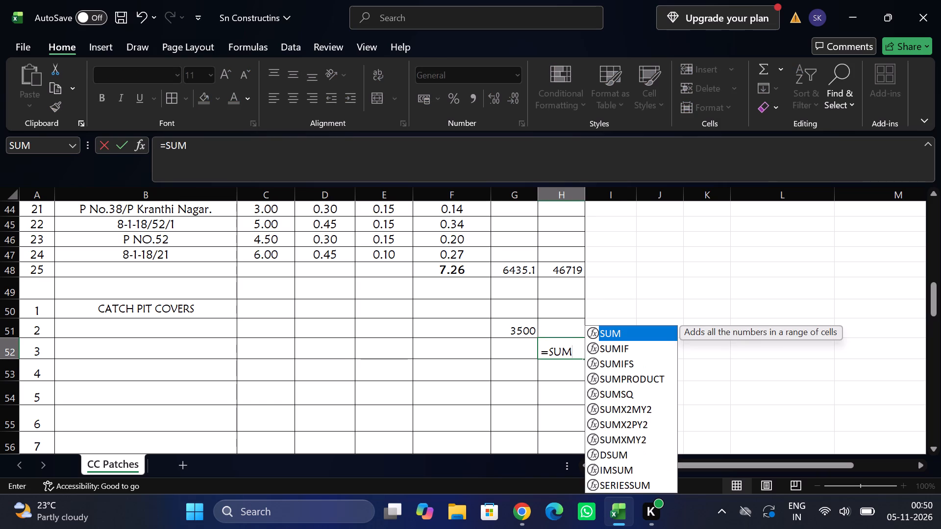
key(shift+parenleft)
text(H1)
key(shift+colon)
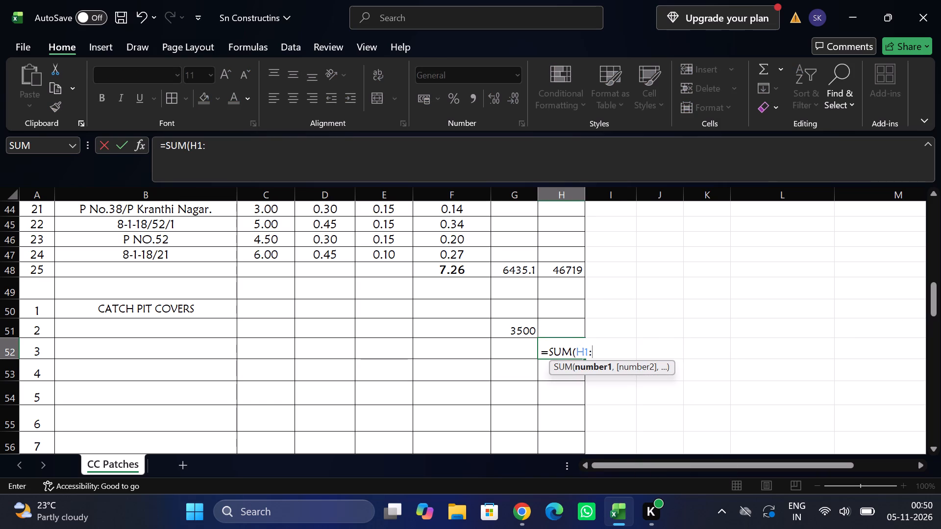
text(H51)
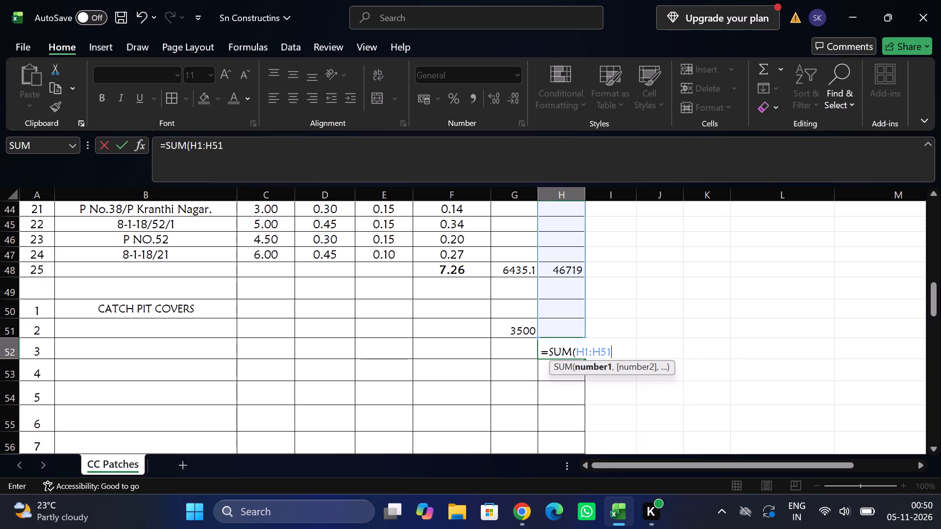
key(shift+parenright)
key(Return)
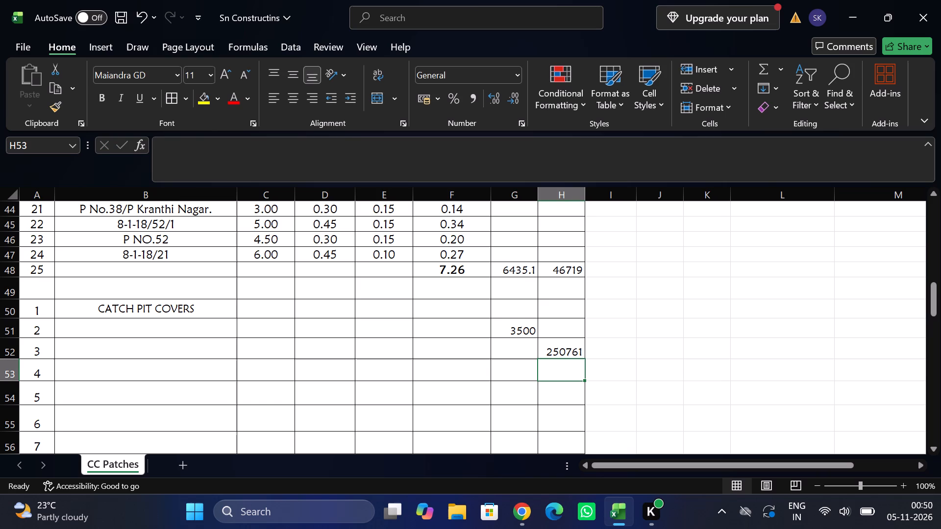
Enter 689198 in H53 and calculate the difference from the total in H54 with the formula =H53-H52.
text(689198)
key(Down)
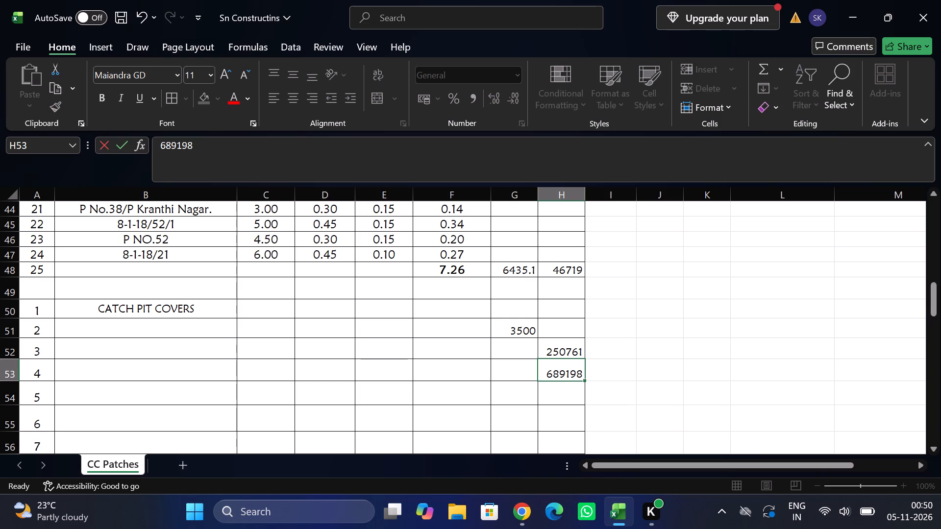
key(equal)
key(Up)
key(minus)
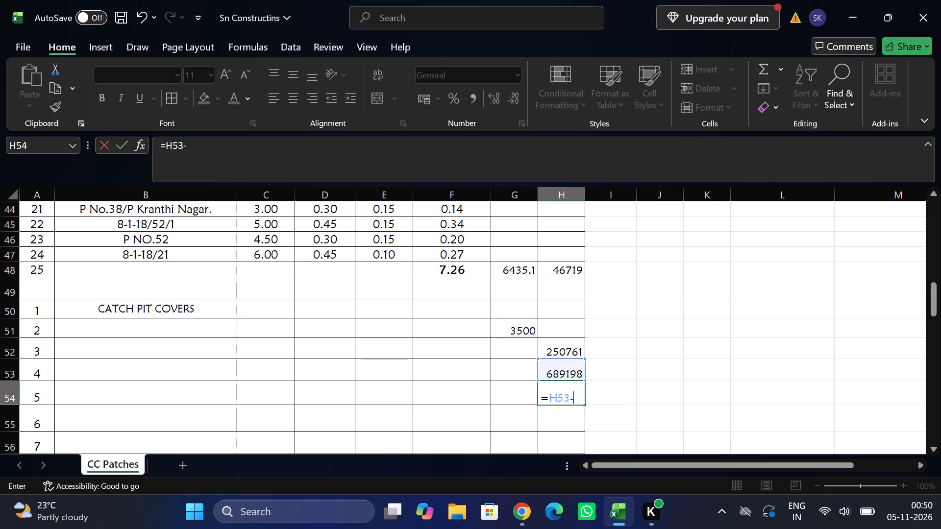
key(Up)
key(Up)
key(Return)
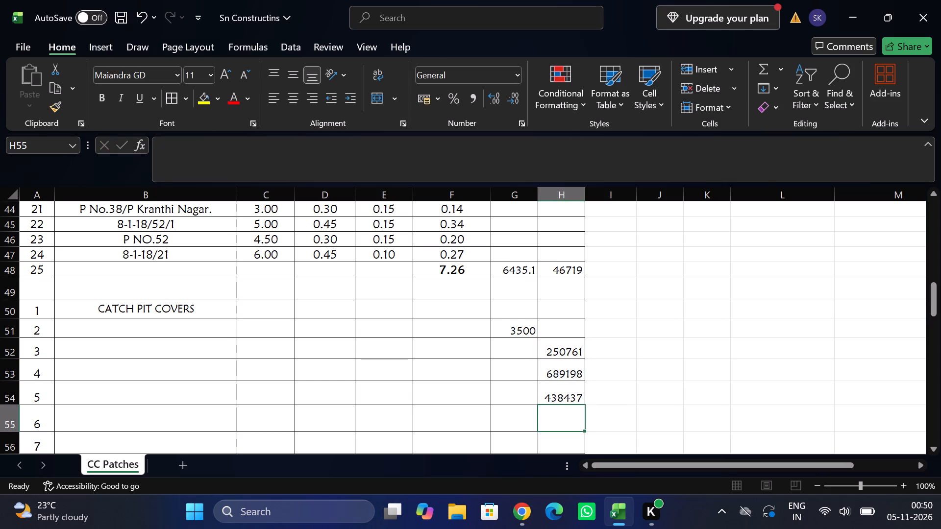
Label the summary amounts in column G: TOTAL in G52, ECV in G53 and BALANCE in G54.
click(526, 373)
text(ECV)
key(Up)
text(TOTOA)
key(BackSpace)
key(BackSpace)
text(AL)
key(Down)
key(Down)
text(BALANCE)
key(Tab)
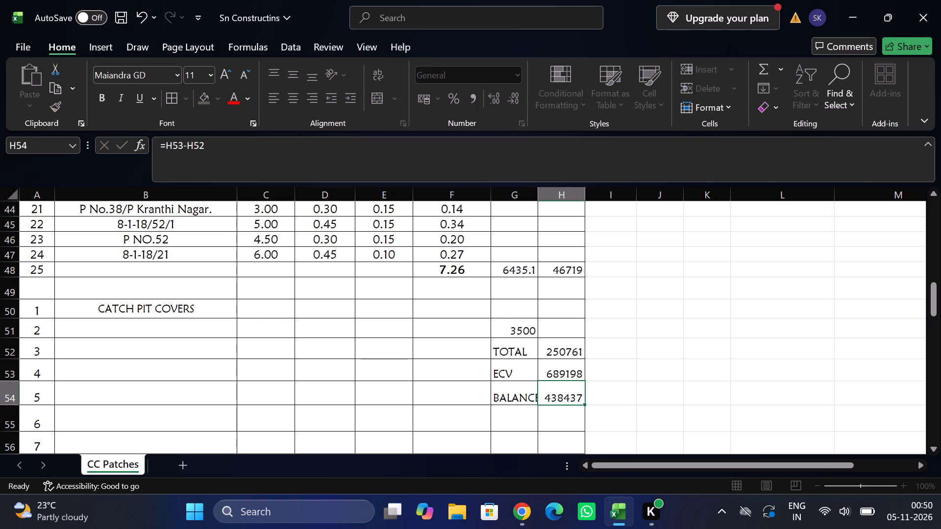
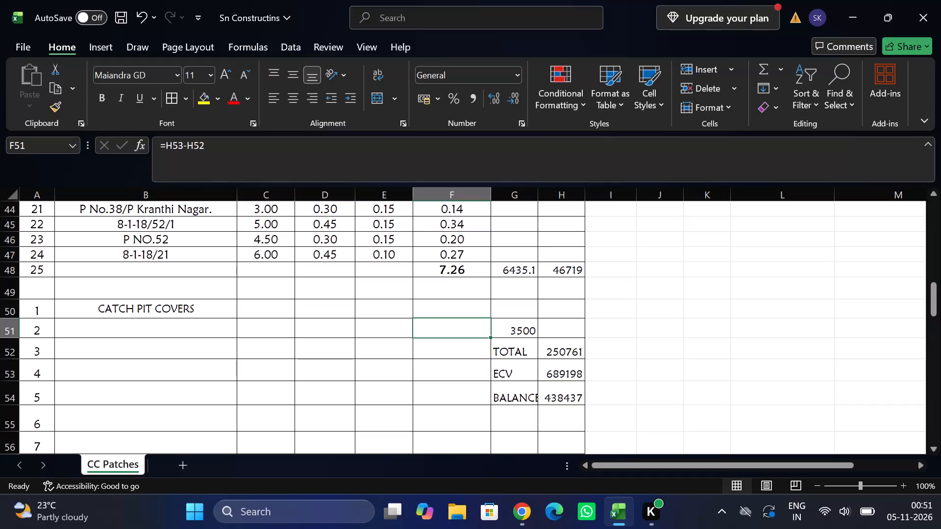
Enter the catch pit covers quantity 24 in F51 and calculate the amount in H51 with the formula =G51*F51.
text(24)
key(Tab)
key(Tab)
key(equal)
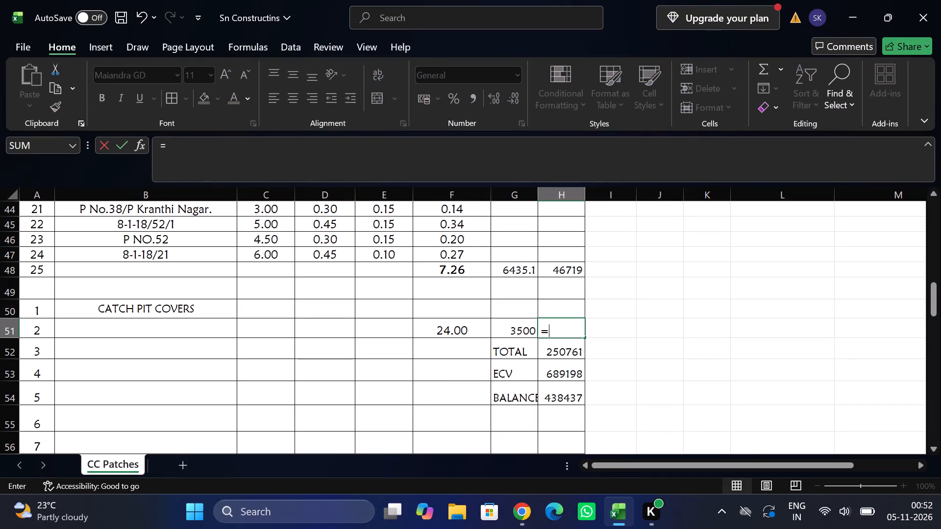
key(Left)
key(shift+asterisk)
key(Left)
key(Left)
key(Return)
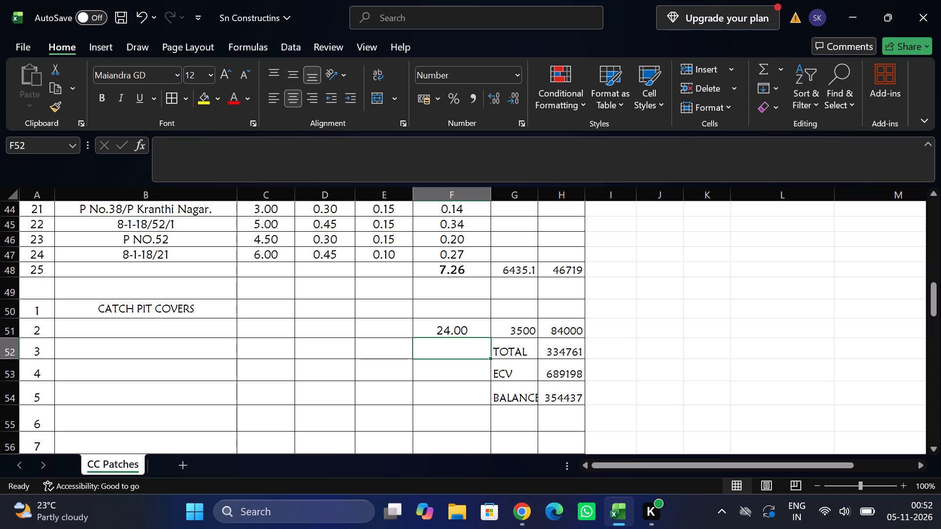
Insert six blank rows above row 48, the patch quantity total row.
scroll(324, 350, up, 2)
scroll(324, 350, down, 1)
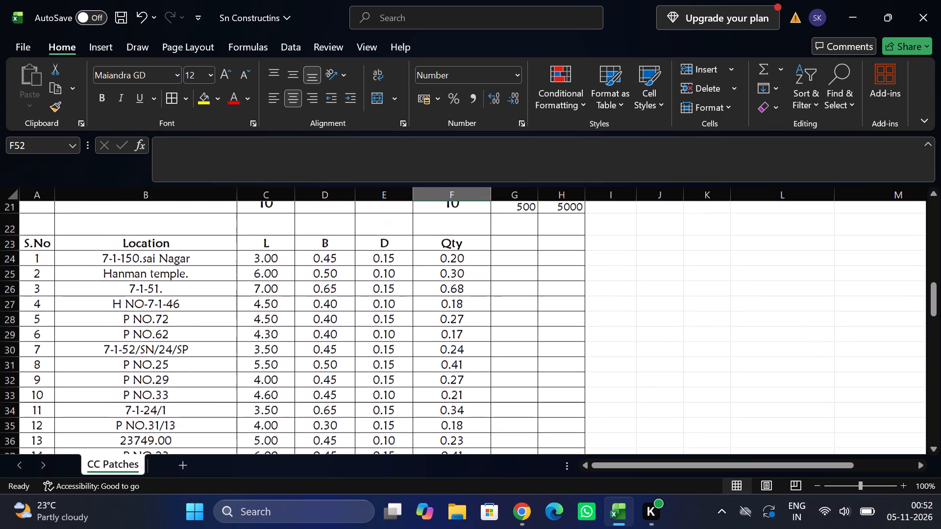
scroll(324, 350, down, 3)
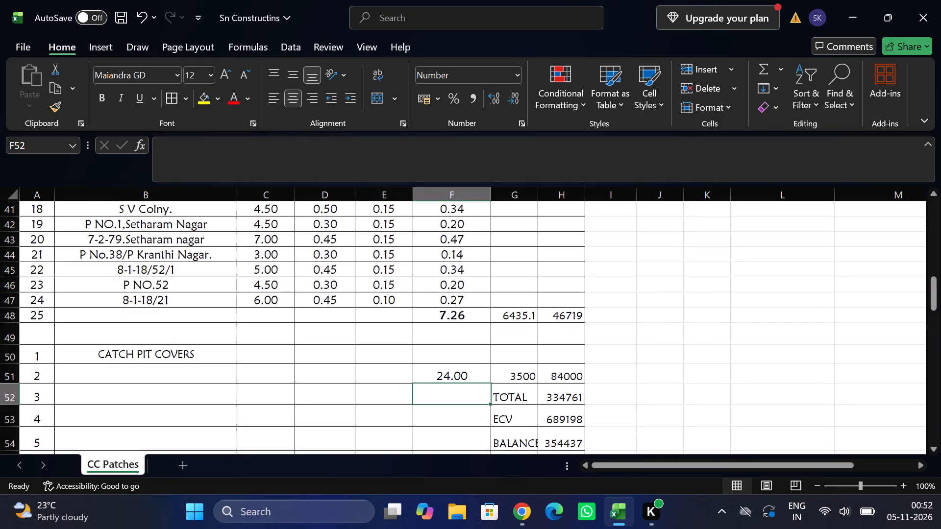
click(9, 316)
right_click(9, 316)
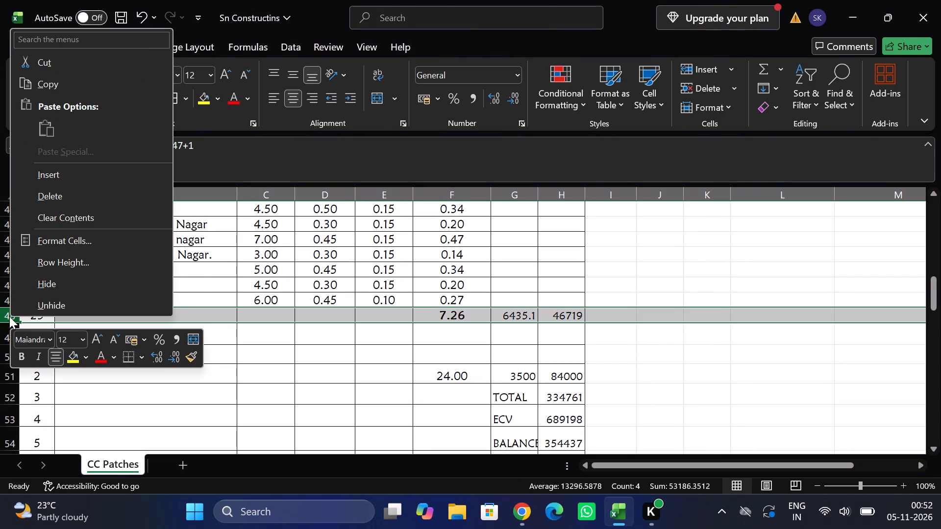
click(70, 174)
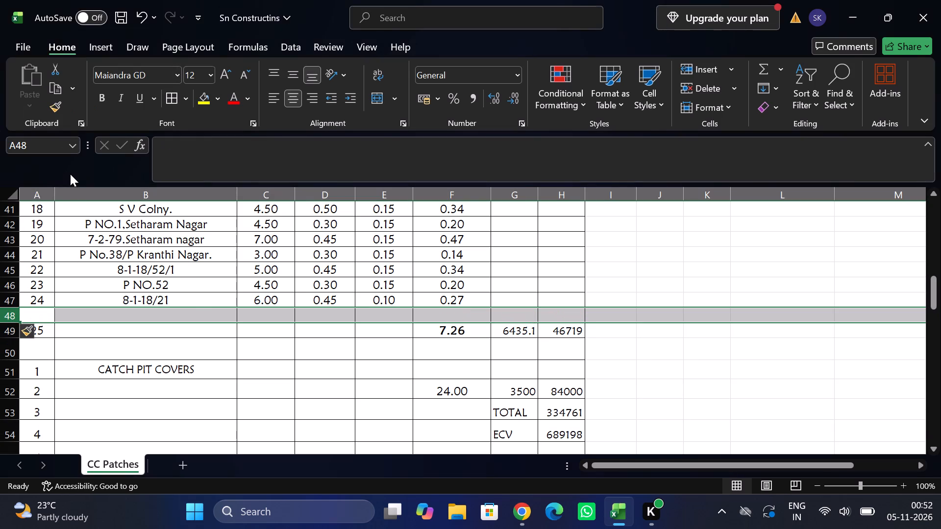
key(ctrl+y)
key(ctrl+y)
key(ctrl+y)
key(ctrl+y)
key(ctrl+y)
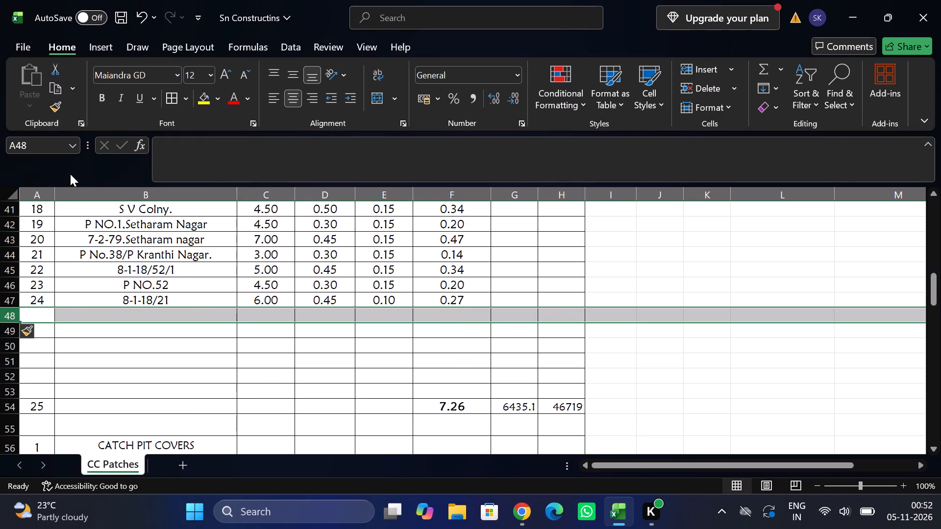
click(70, 174)
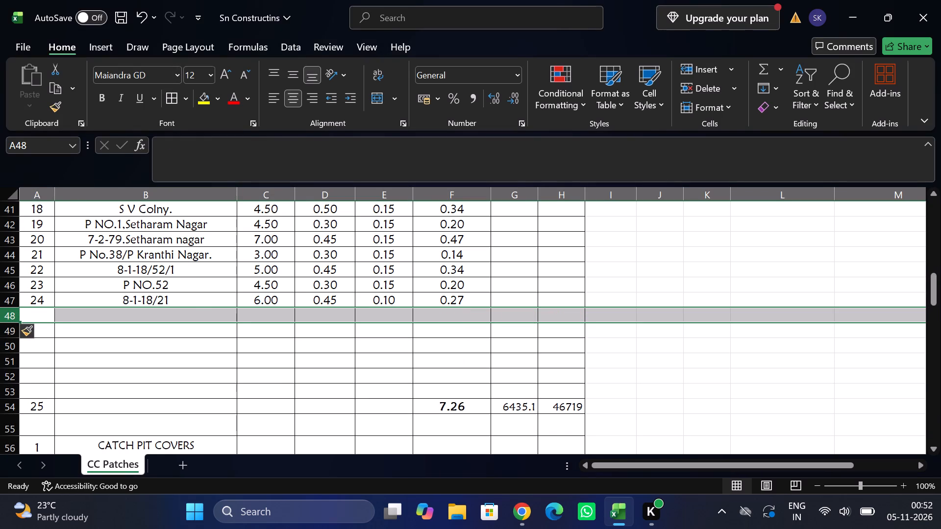
Enter the location PAVAN PURI COLONY in row 48 with L 6, B 0.5 and D 0.15.
click(114, 316)
text(PAVAN PURI COLONY)
key(Tab)
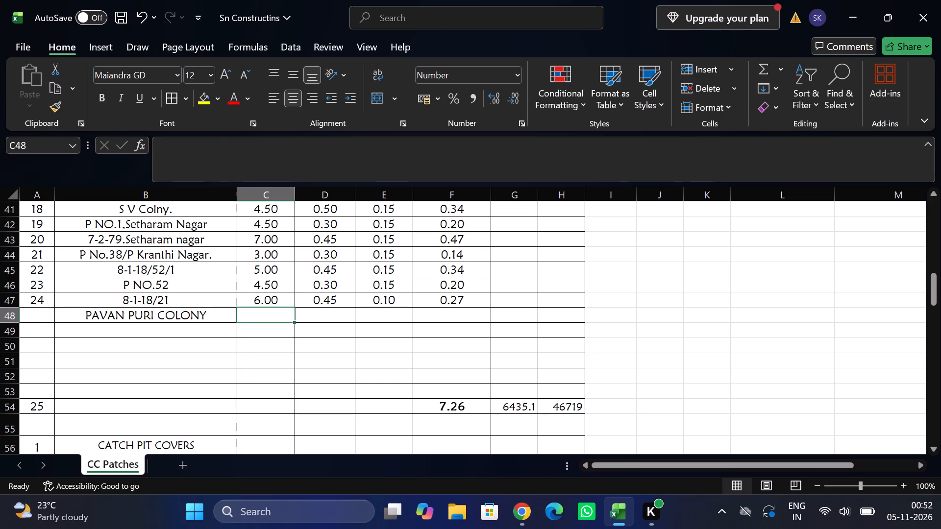
key(6)
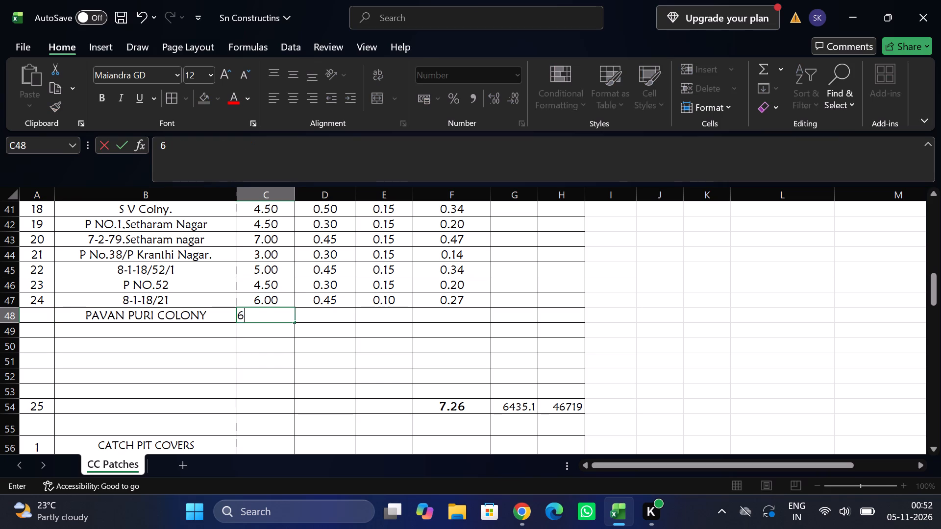
key(Tab)
text(0.5)
key(Tab)
text(0.15)
key(Tab)
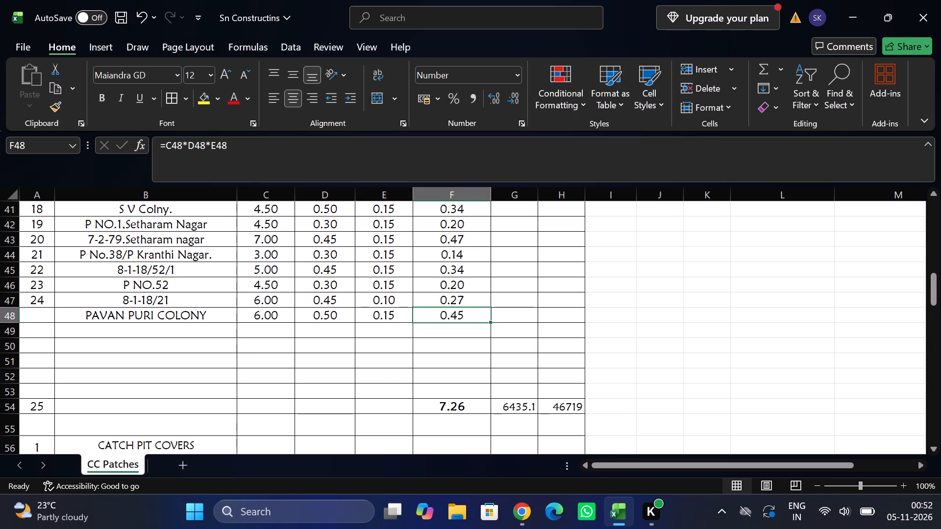
Enter RD NO-3B in row 49 with L 5, and copy B, D and the Qty formula from the row above.
click(96, 325)
text(RD N)
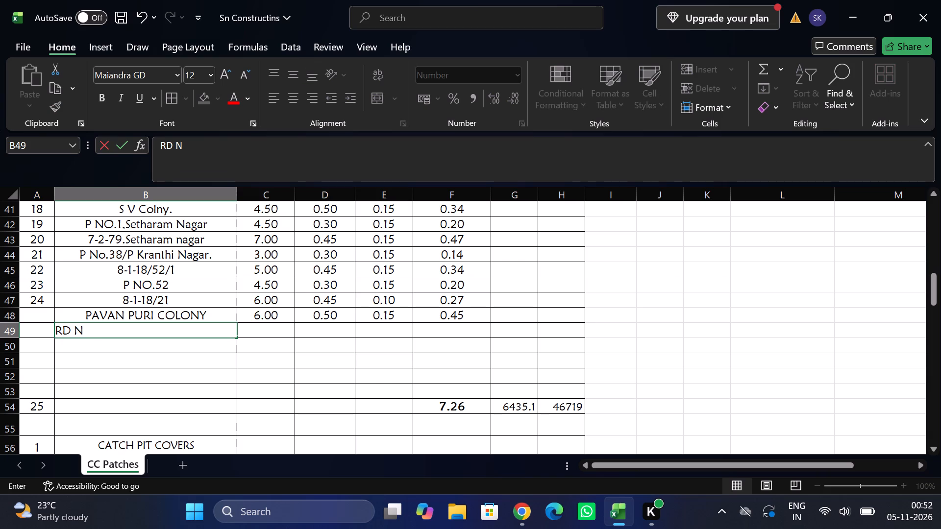
text(O-3B)
key(Right)
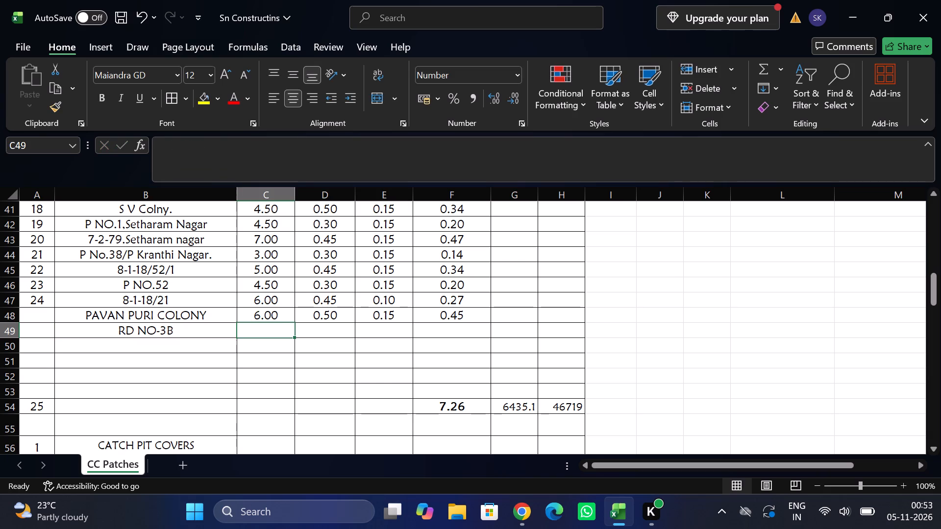
key(5)
key(Tab)
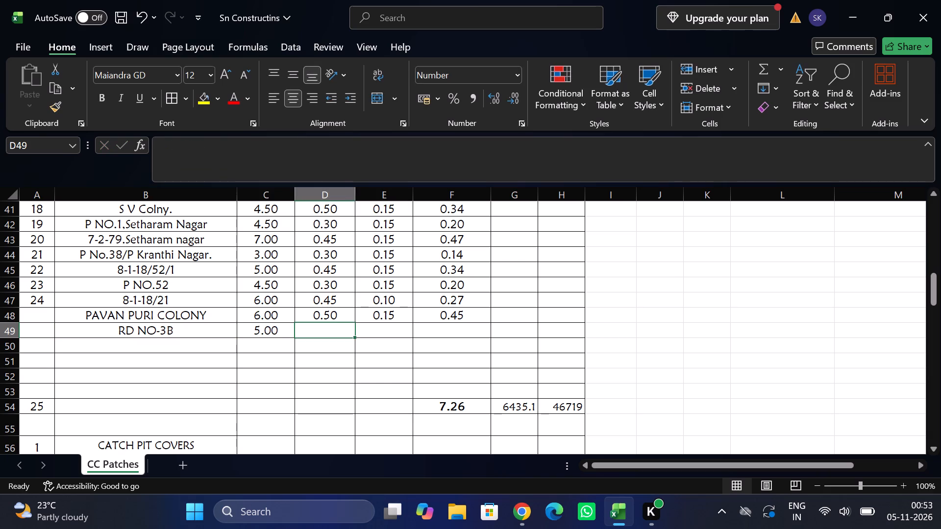
key(ctrl+d)
key(Tab)
key(ctrl+d)
key(Tab)
key(ctrl+d)
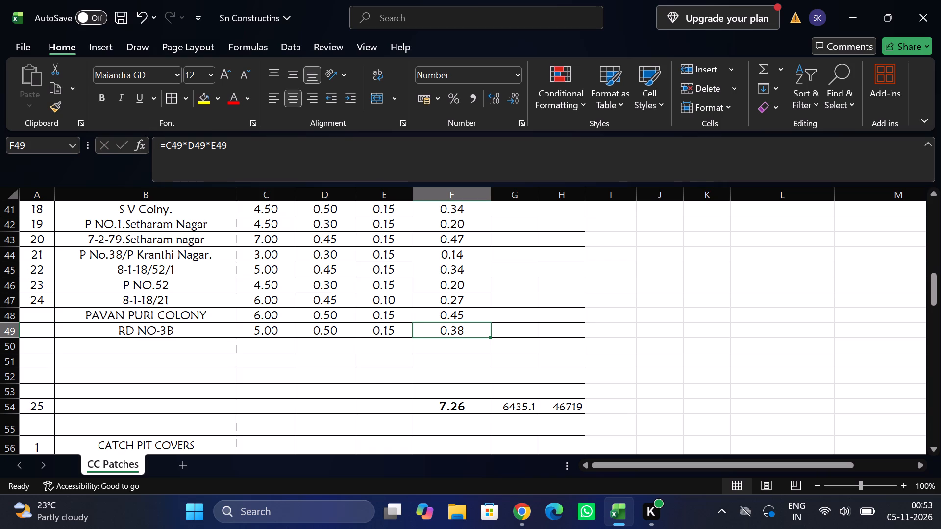
Enter SAROJINI APT in row 50 with L 6 and B 0.6, and copy D and the Qty formula from the row above.
click(109, 351)
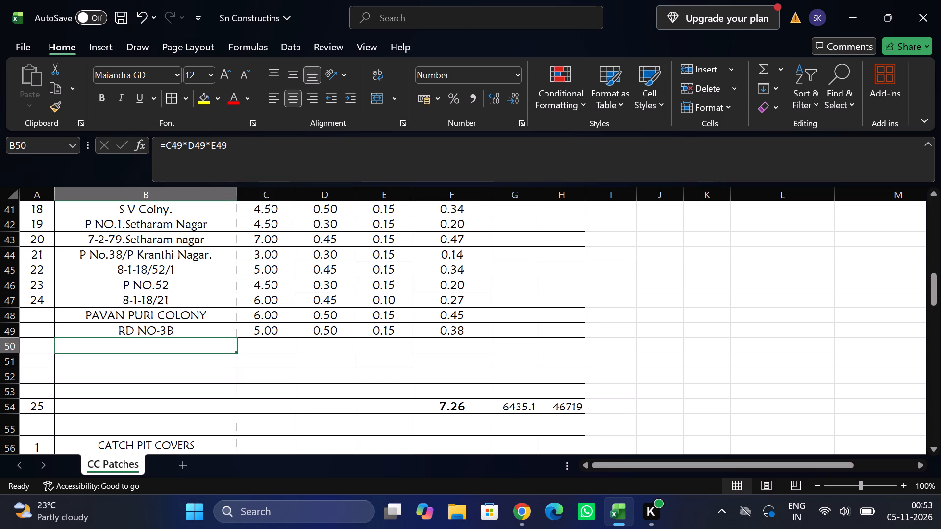
text(SA)
text(ROJINI APT)
key(Tab)
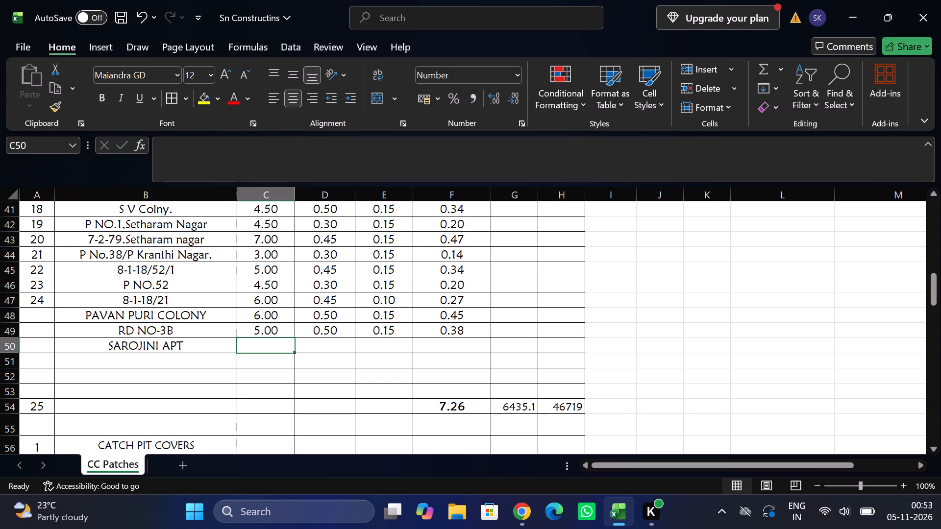
key(6)
key(Tab)
key(9)
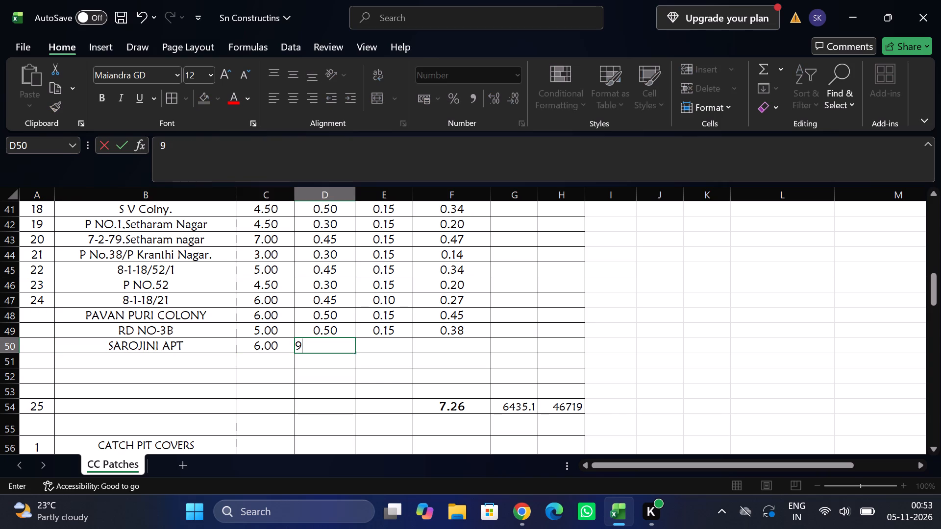
key(BackSpace)
text(0.6)
key(Tab)
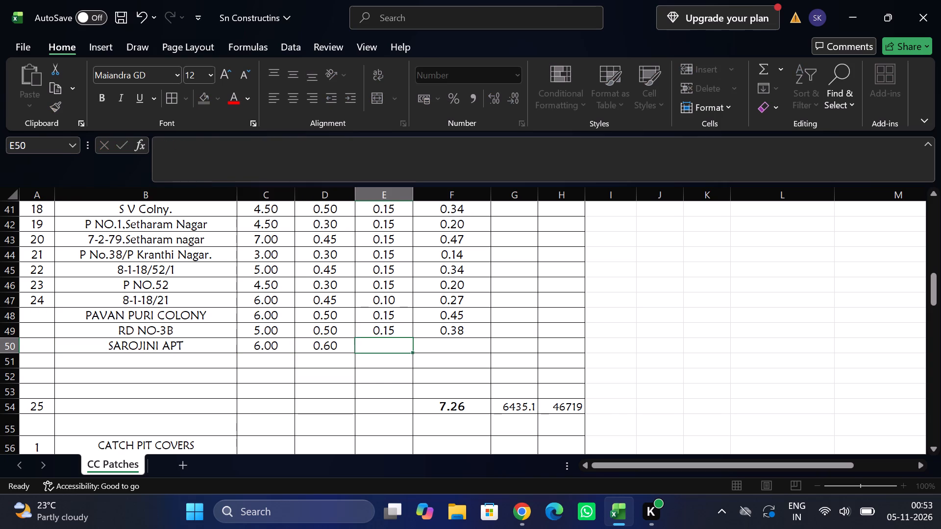
key(d)
key(Tab)
key(d)
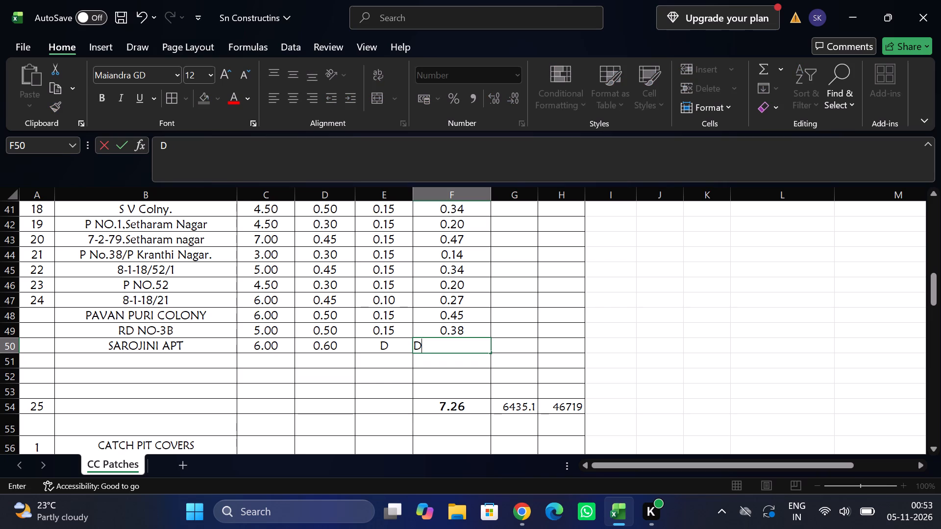
key(BackSpace)
key(Tab)
key(shift+Tab)
key(shift+Tab)
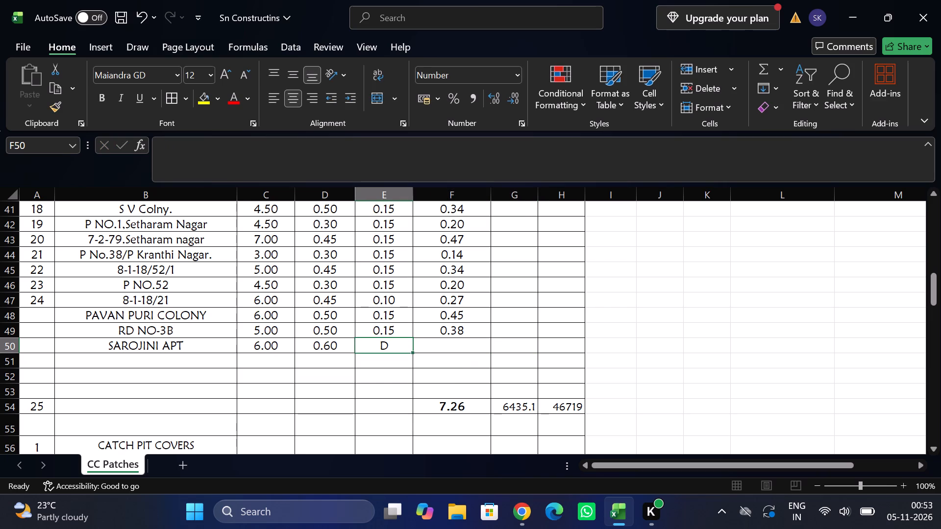
key(ctrl+d)
key(Tab)
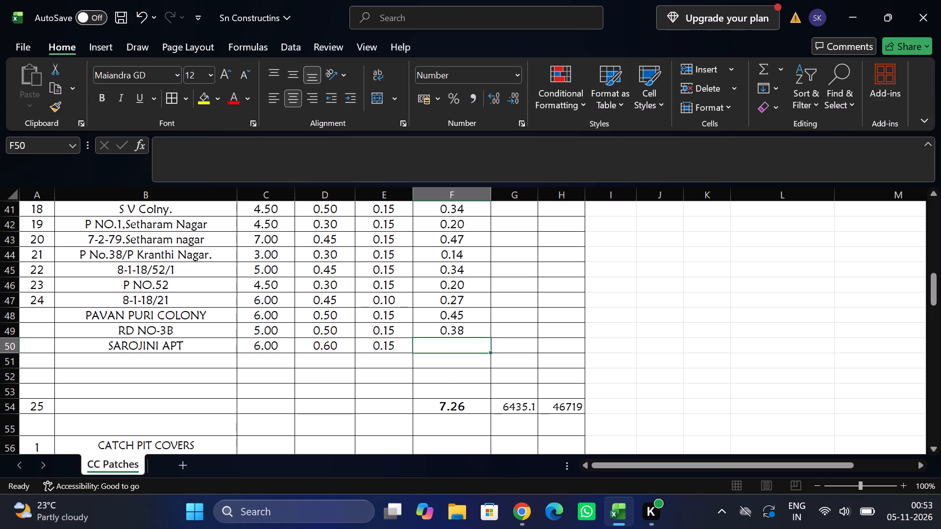
key(ctrl+d)
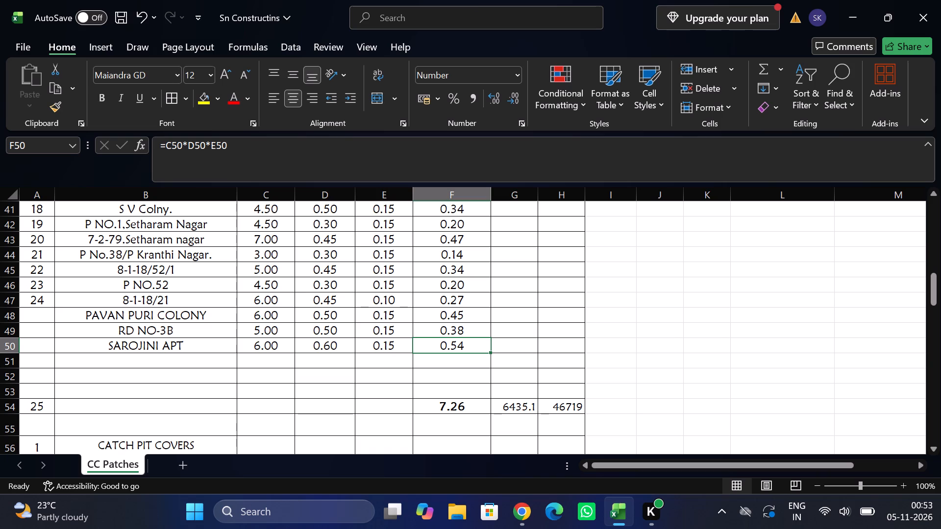
Enter PADMA NAGAR COMMUNITY HALL ROAD in row 51 with L 5 and B 0.45, copying D and the Qty formula from the row above.
click(102, 364)
text(PADMA NAGAR COM)
text(UN)
text(ITY HALL ROAD)
key(Tab)
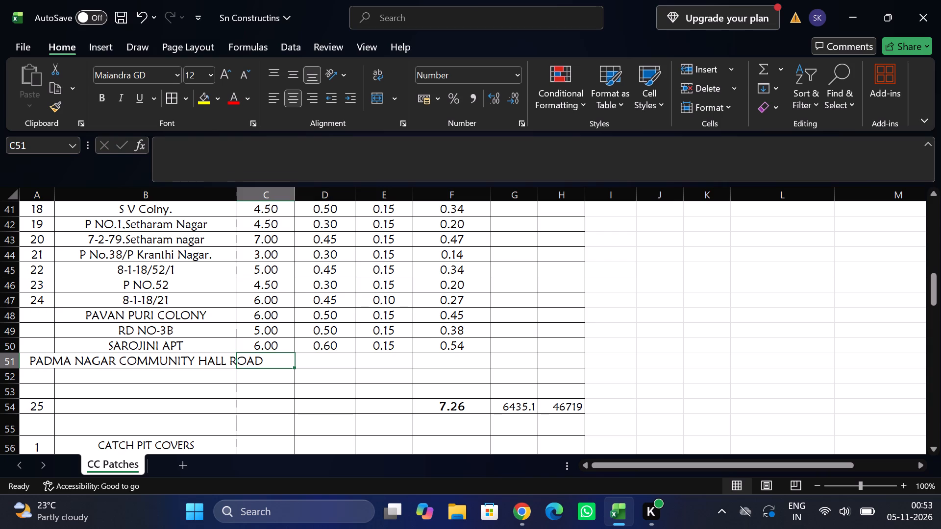
key(5)
key(Tab)
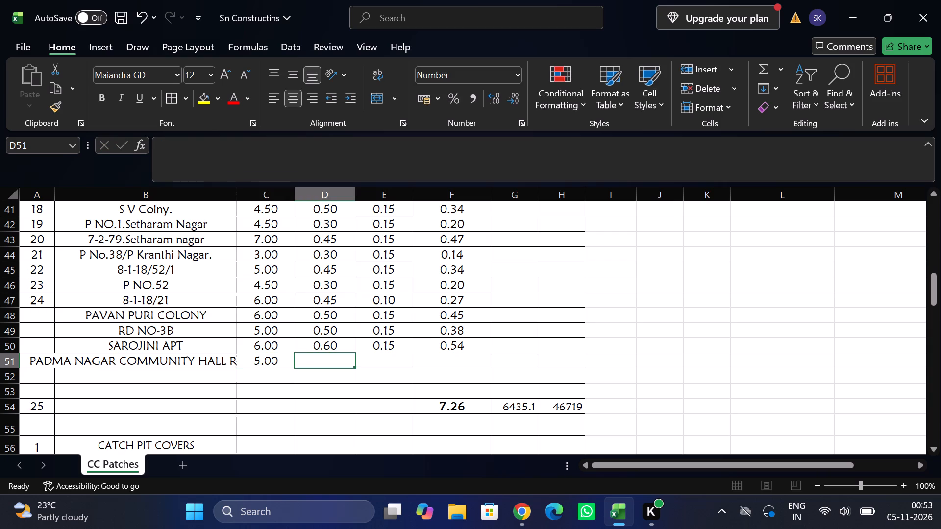
text(0.45)
key(Tab)
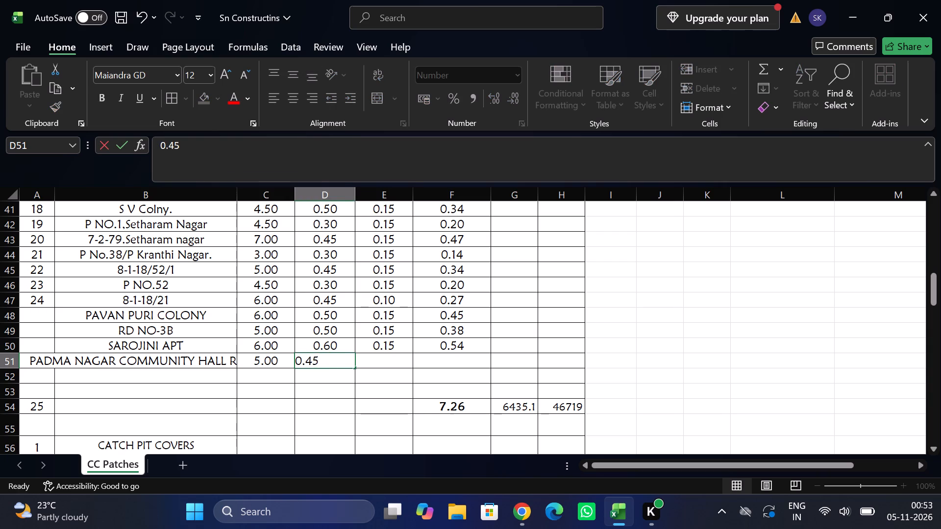
key(ctrl+d)
key(Tab)
key(ctrl+d)
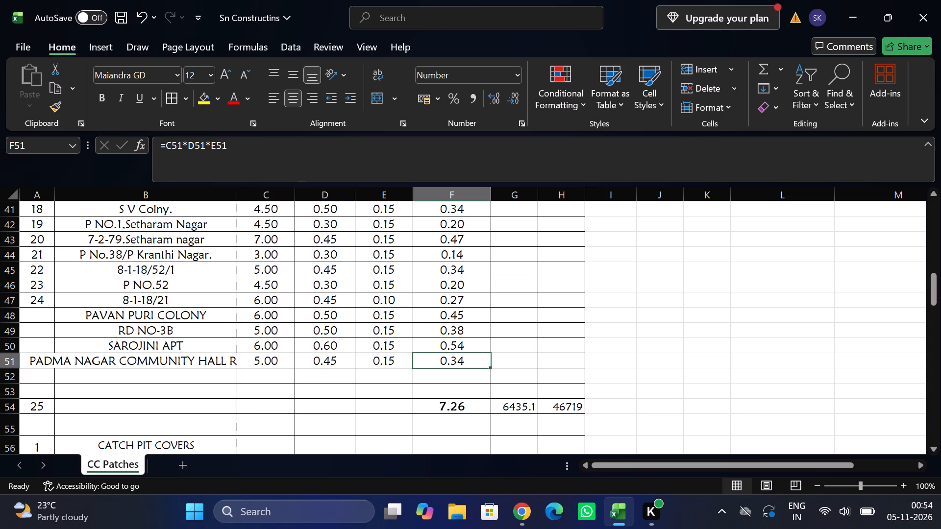
Enter PADMA NAGAR RD NO-5 in row 52 with L 5, and copy B, D and the Qty formula from the row above.
click(103, 374)
text(PADMA)
key(space)
text(NAGAR RD NO-5)
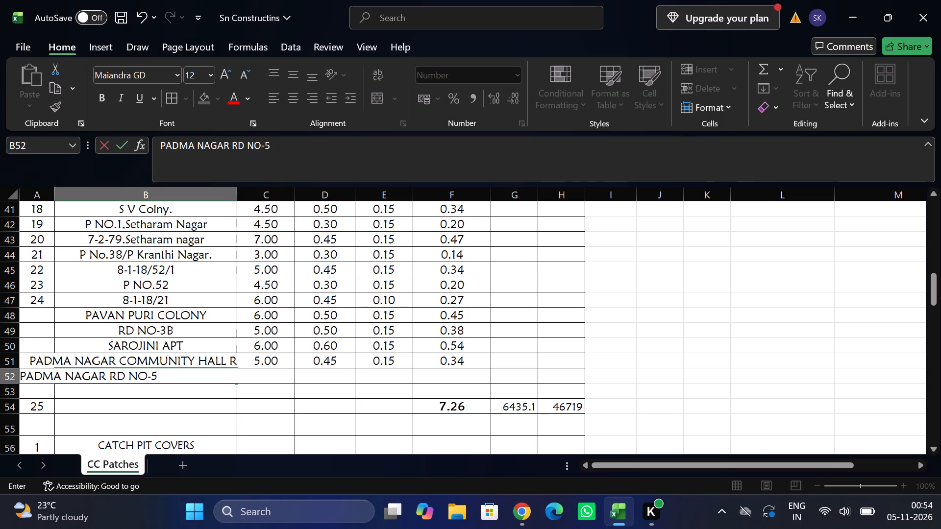
key(Tab)
key(5)
key(Tab)
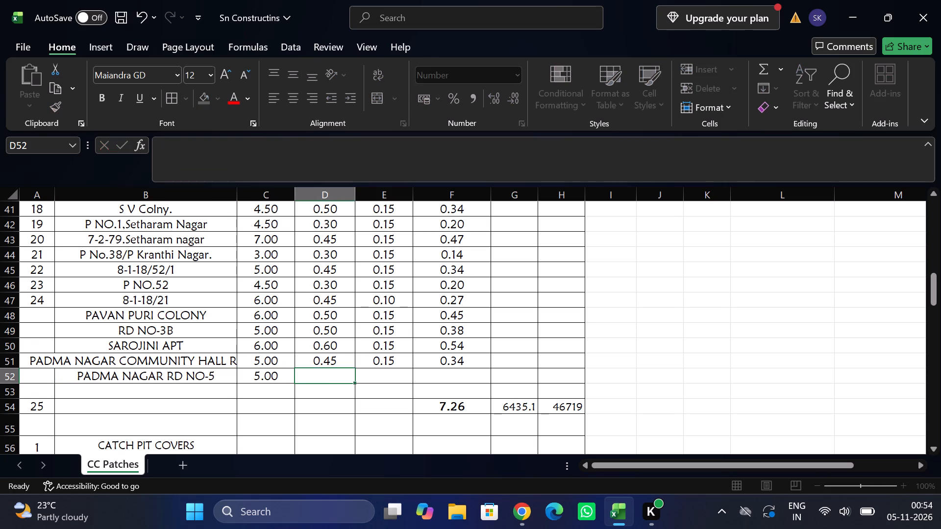
key(ctrl+d)
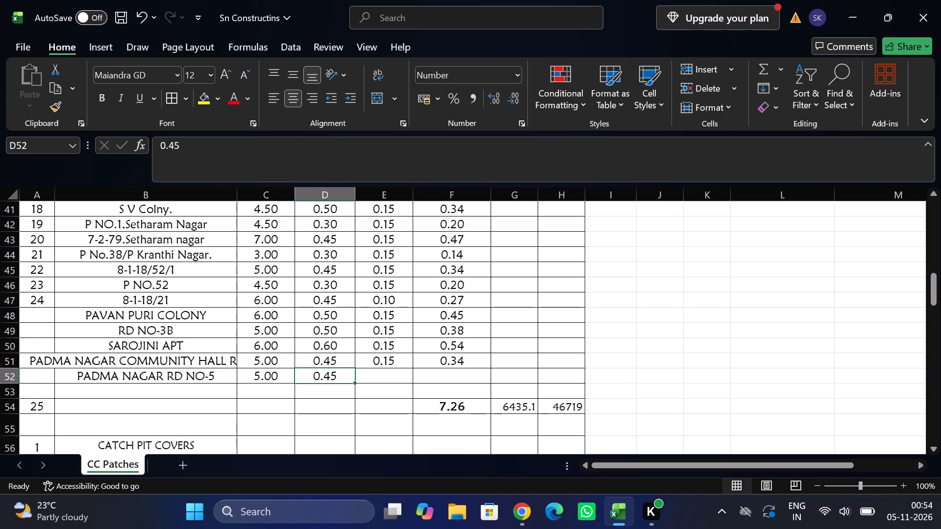
key(Tab)
key(ctrl+d)
key(Tab)
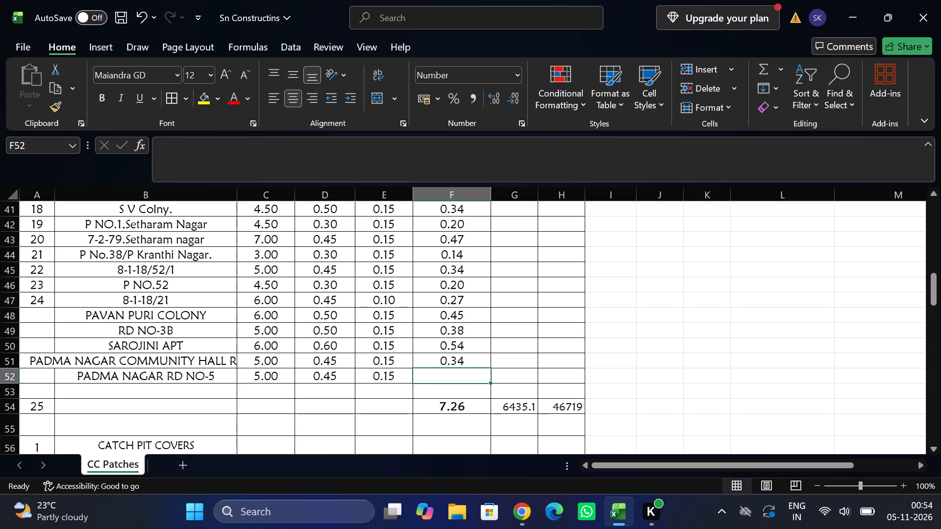
key(ctrl+d)
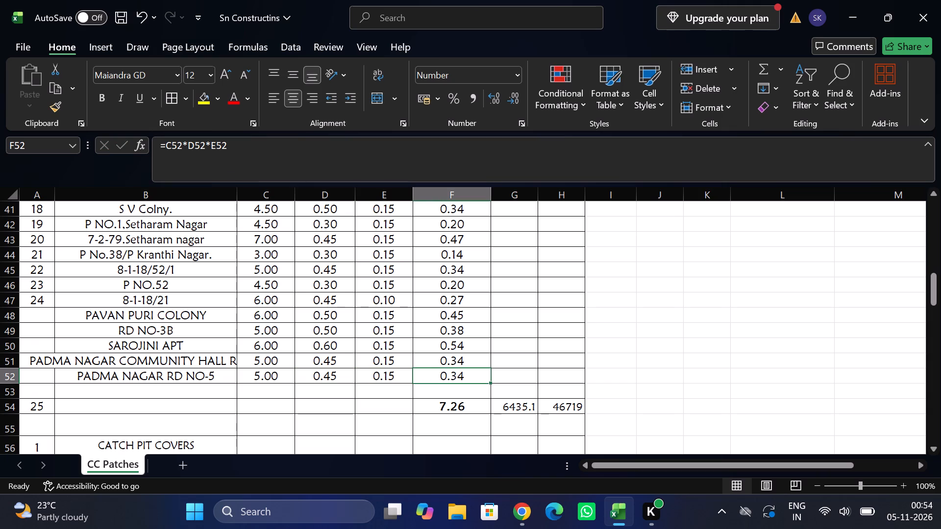
click(201, 387)
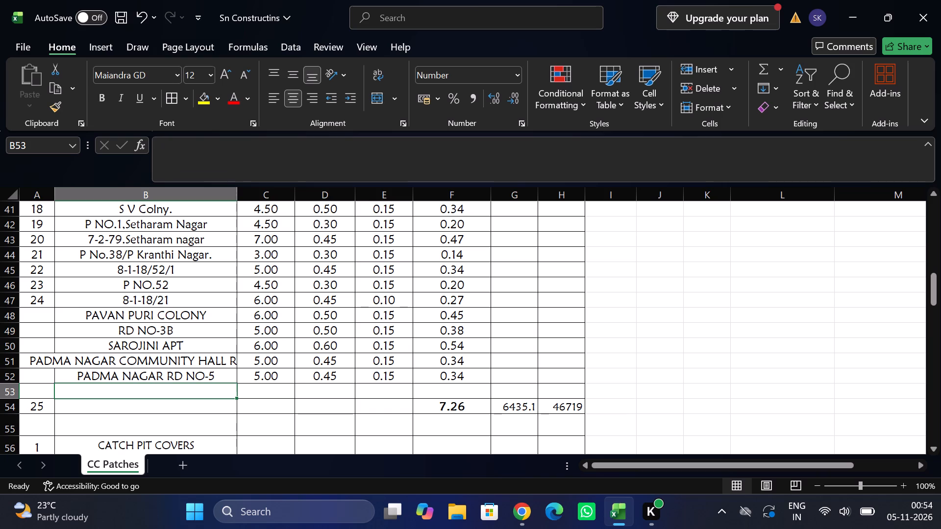
text(RD NO4)
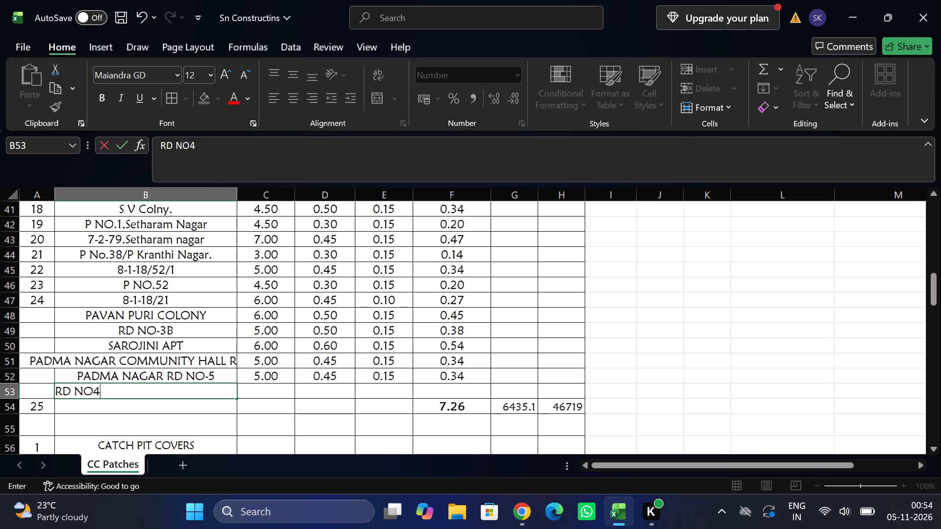
text(,PADMA NAA)
key(BackSpace)
text(GAR)
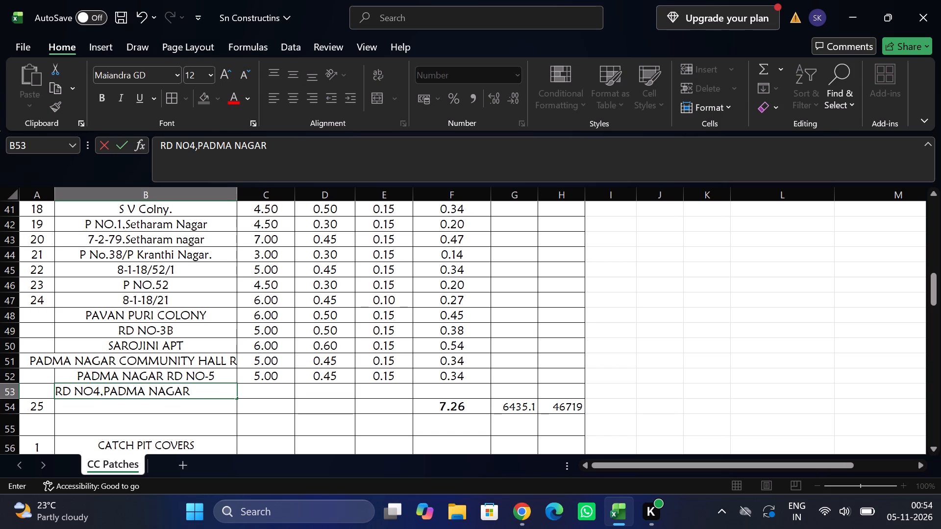
key(Tab)
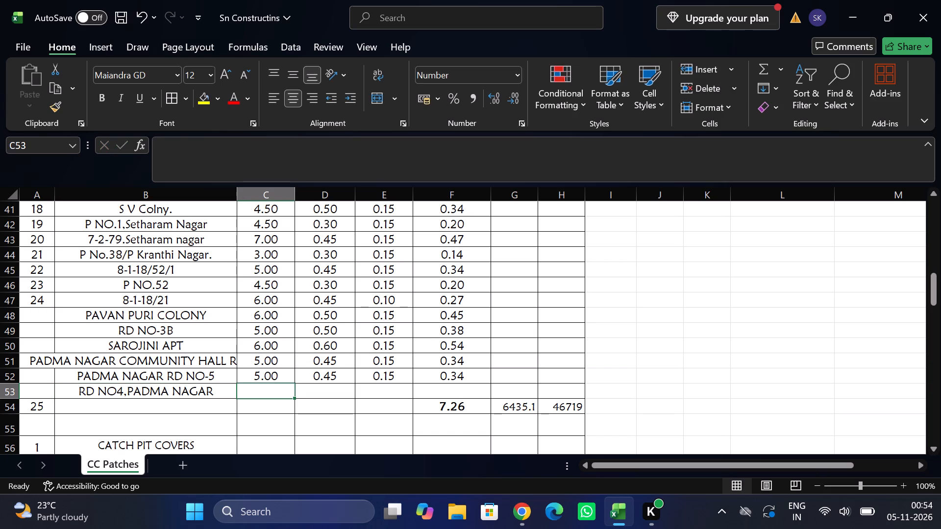
key(5)
key(Tab)
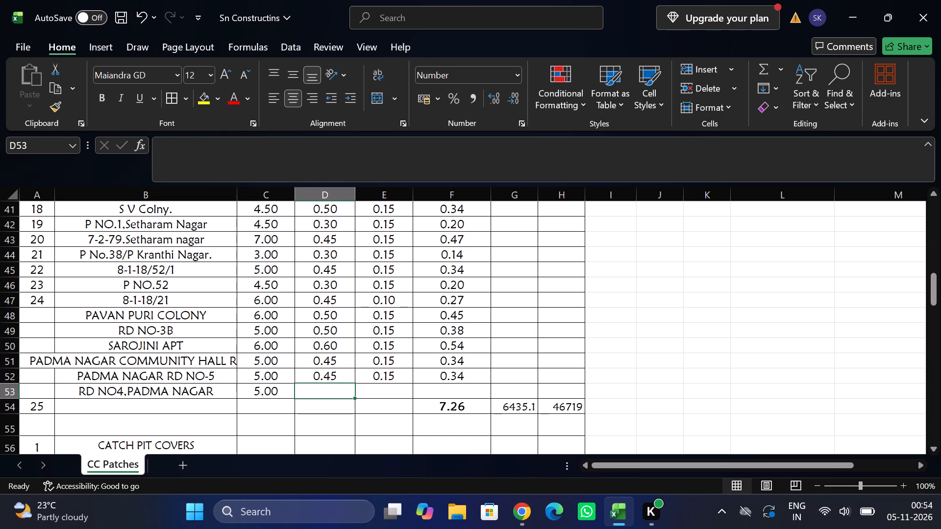
key(ctrl+d)
key(Tab)
key(Tab)
key(shift+Tab)
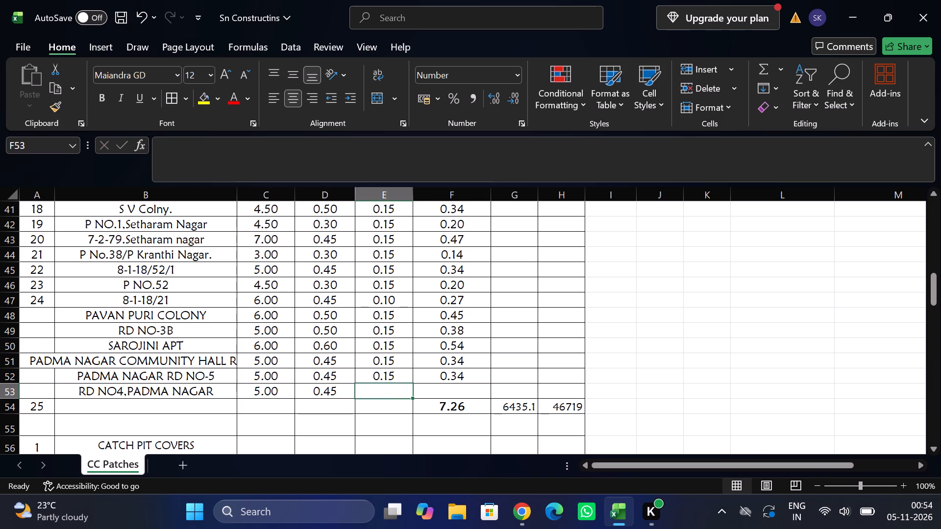
key(ctrl+d)
key(Tab)
key(ctrl+d)
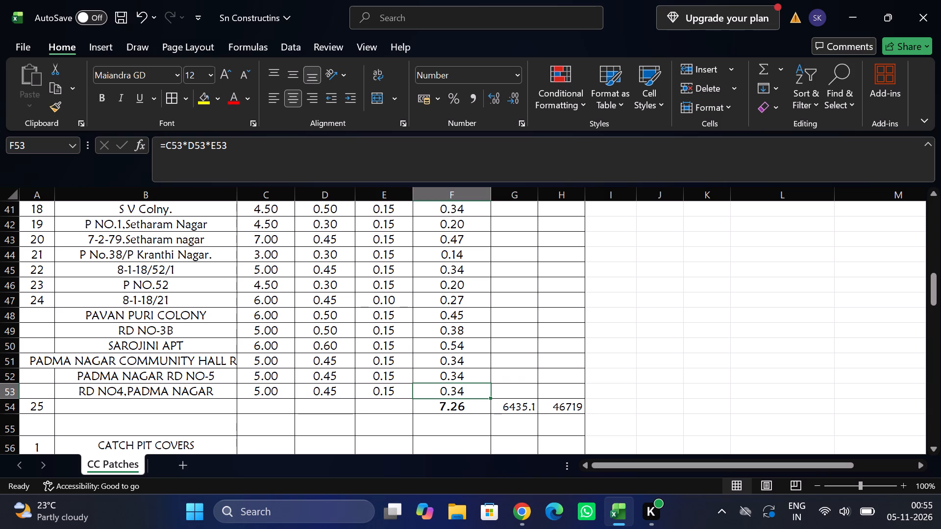
Insert two blank rows above the quantity total row, starting at row 54.
click(14, 404)
right_click(14, 404)
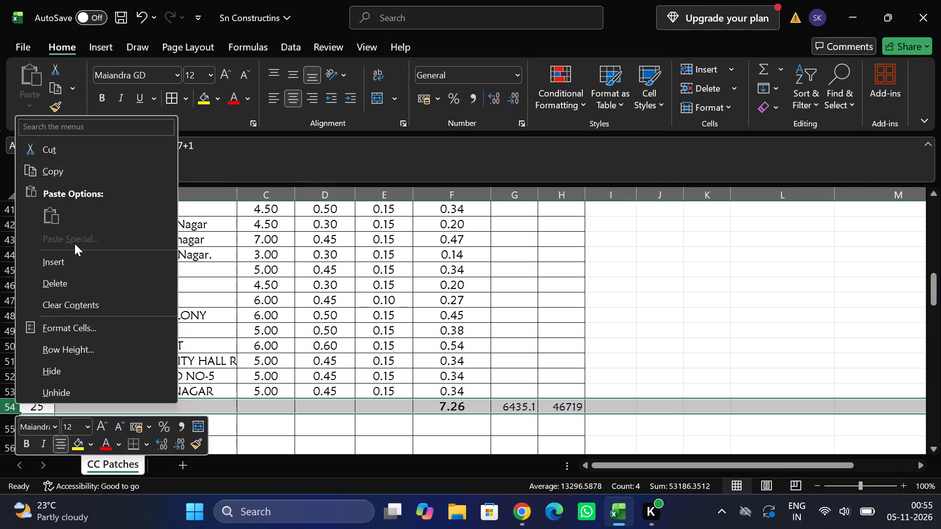
click(74, 251)
key(ctrl+y)
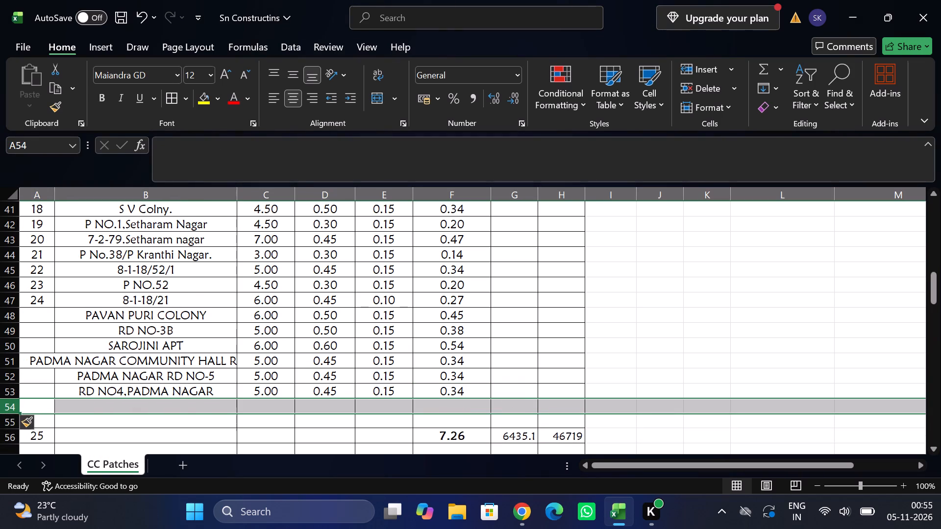
Enter KRANTHI NAGAR CM HALL in row 54 with L 6, B 0.5 and D 0.2.
click(134, 402)
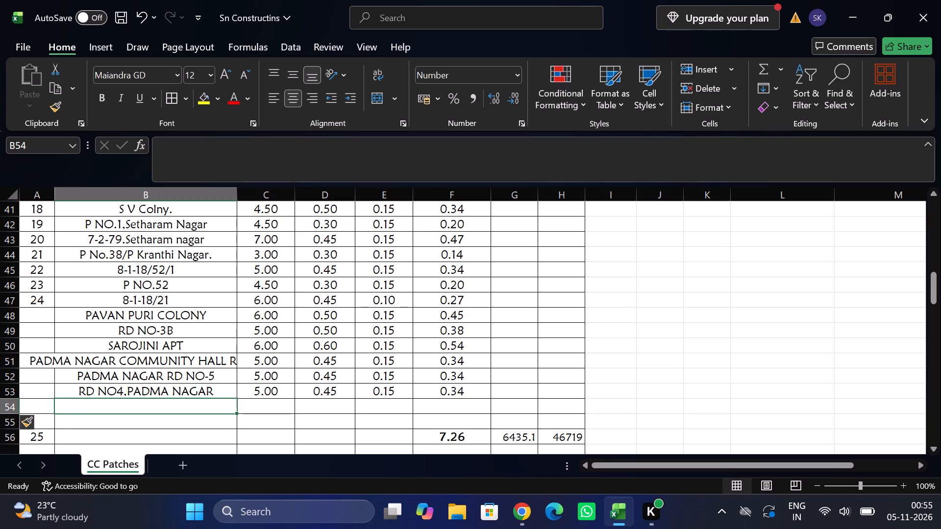
text(KRANTHI NAGAR CM J)
key(BackSpace)
text(HA)
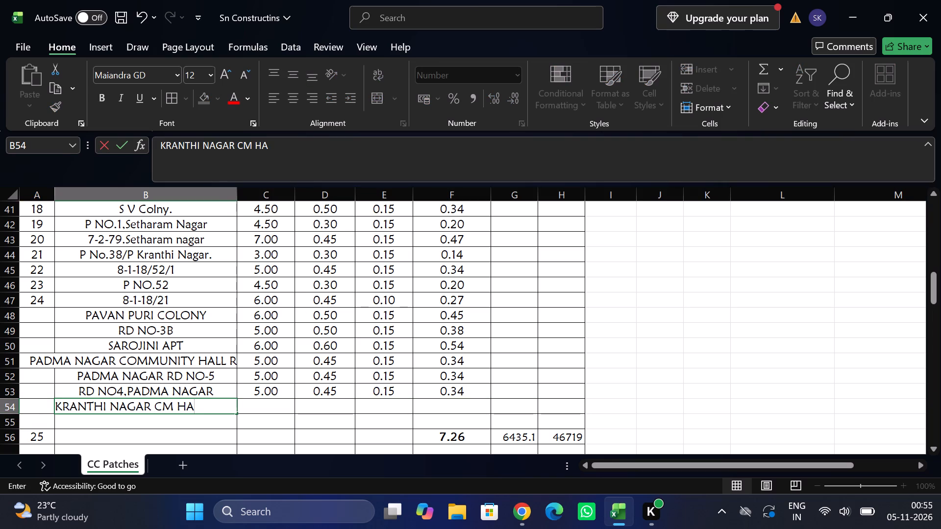
text(LL)
key(Tab)
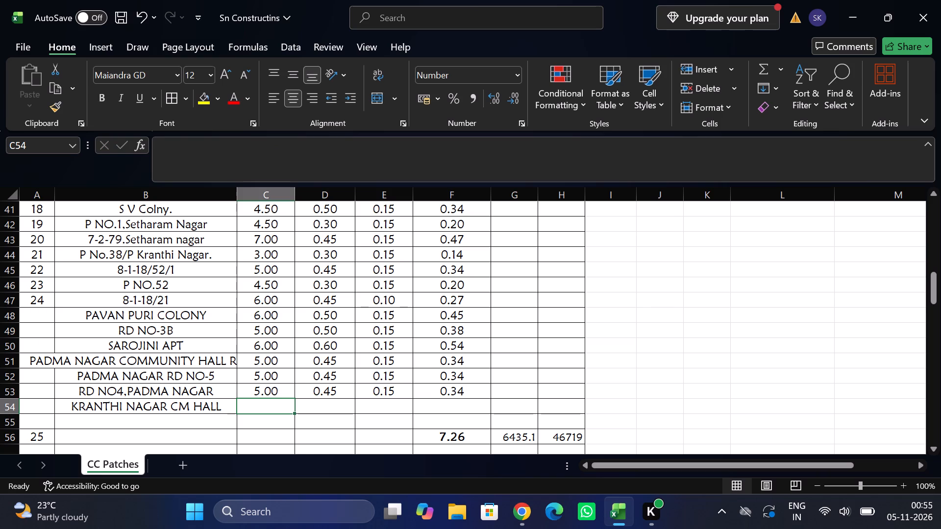
key(6)
key(Tab)
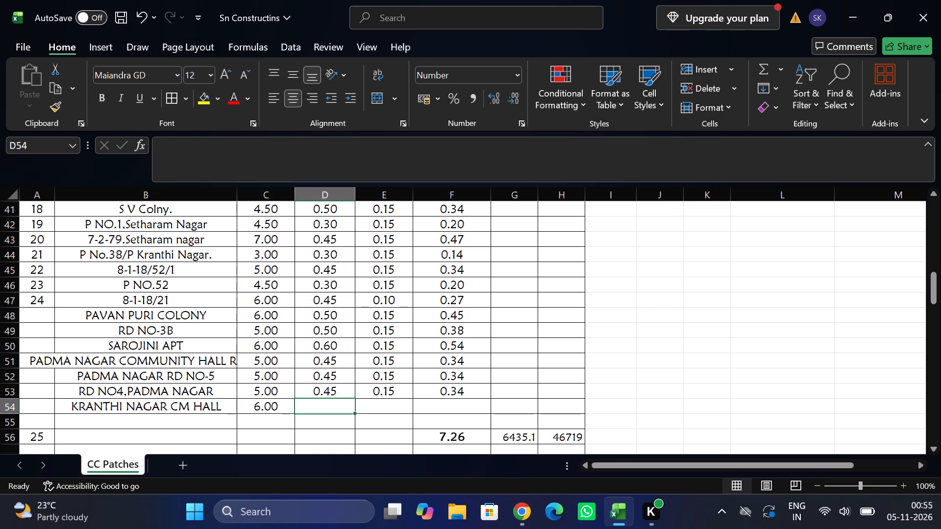
text(0.5)
key(Tab)
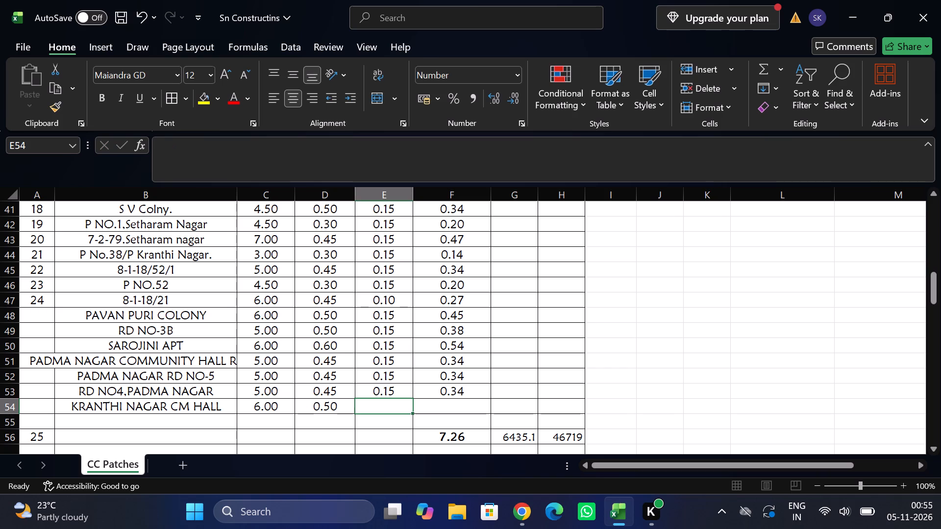
text(0.2)
key(Tab)
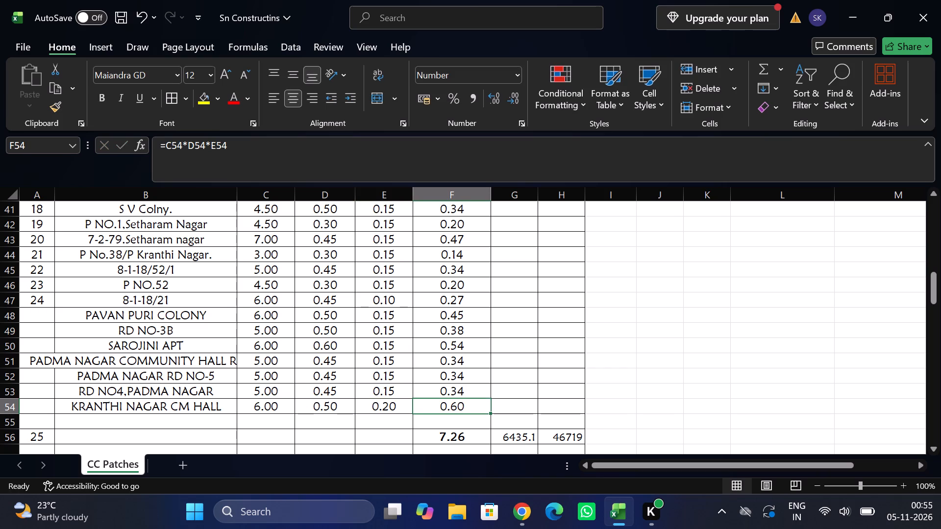
Enter SAI NAGAR NURSORY in row 55 with L 15, B 0.6 and D 0.2.
click(121, 422)
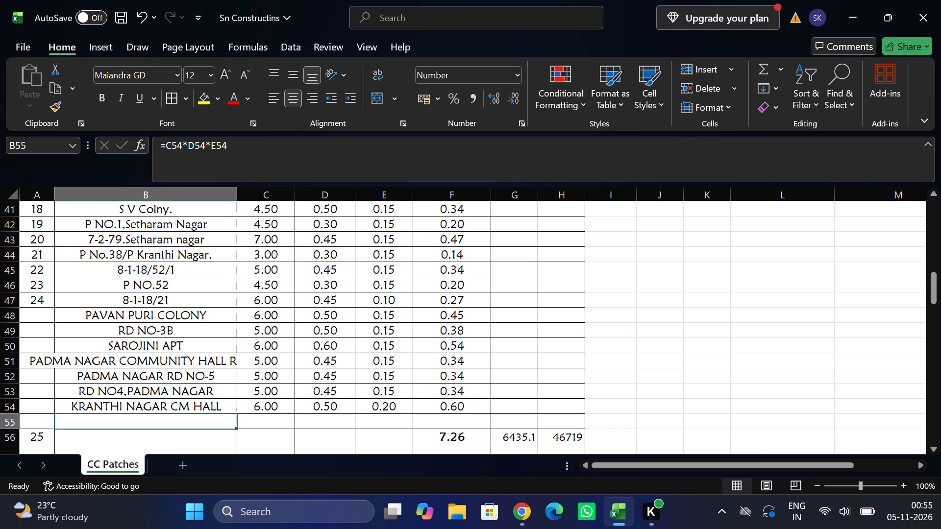
text(SAI NAGAR)
key(space)
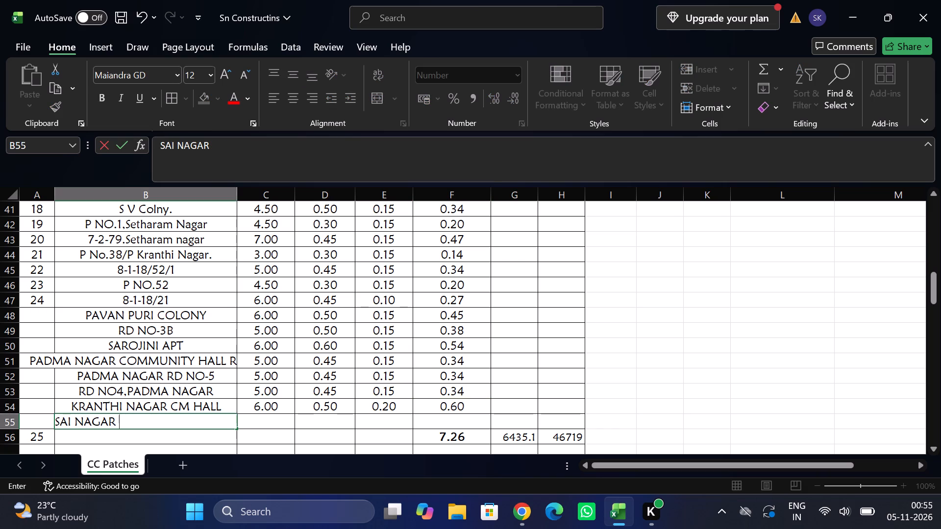
text(NURSORY)
key(Tab)
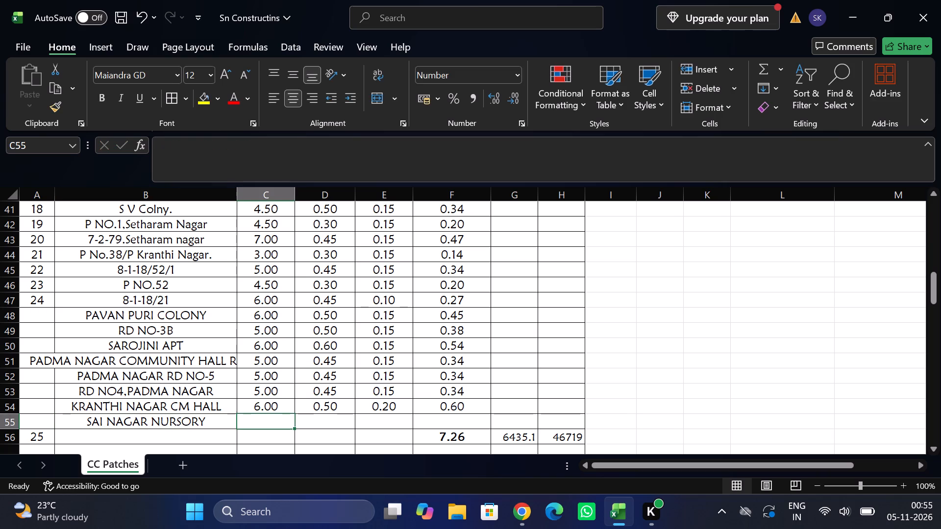
text(15)
key(Tab)
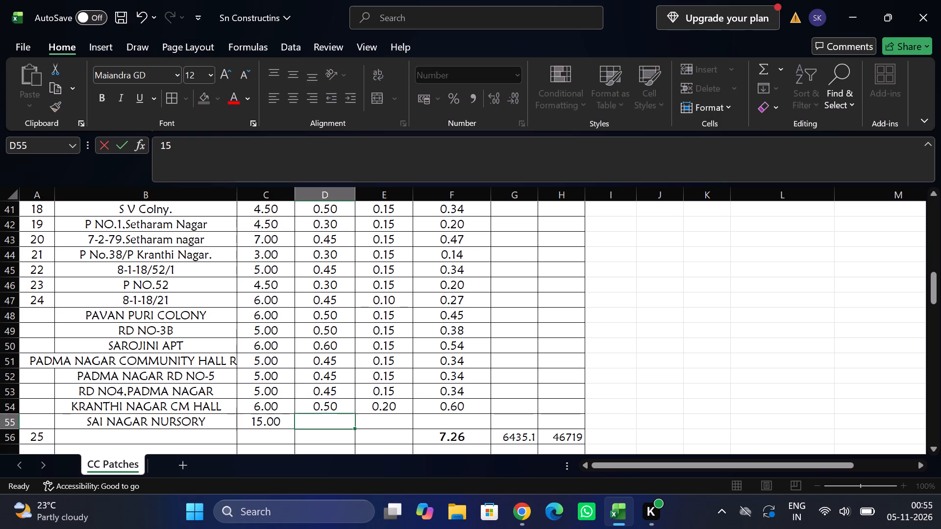
text(0.6)
key(Tab)
text(0.2)
key(Tab)
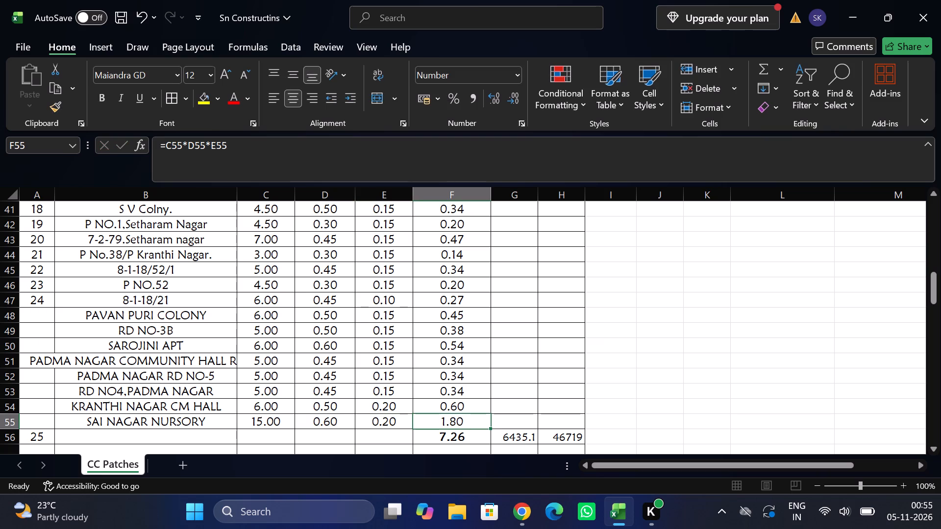
Replace the patch quantity total in F56 with the formula =SUM(F1:F55).
double_click(416, 438)
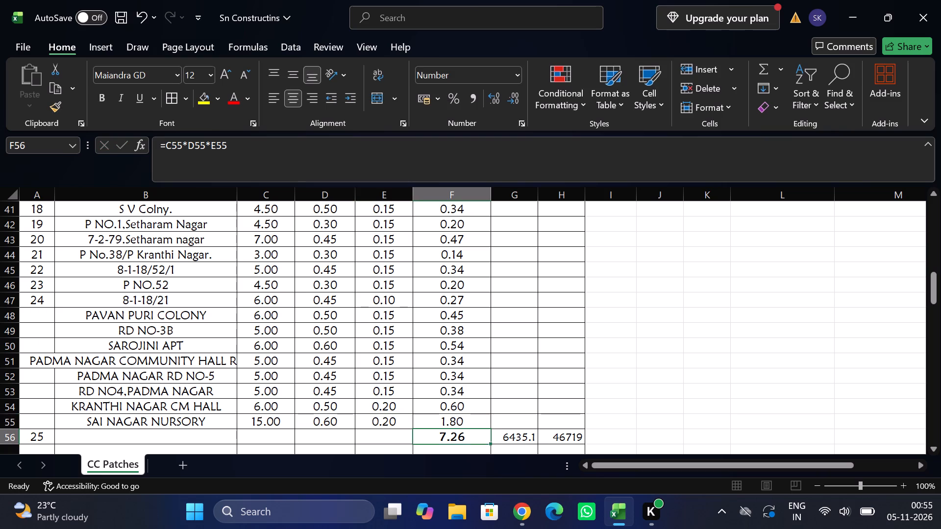
key(Return)
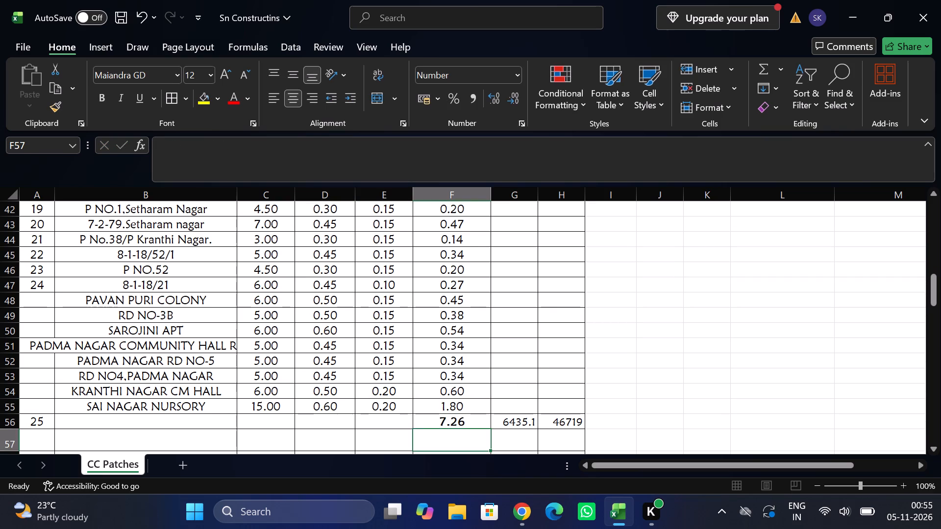
click(466, 421)
text(=SUM)
key(shift+parenleft)
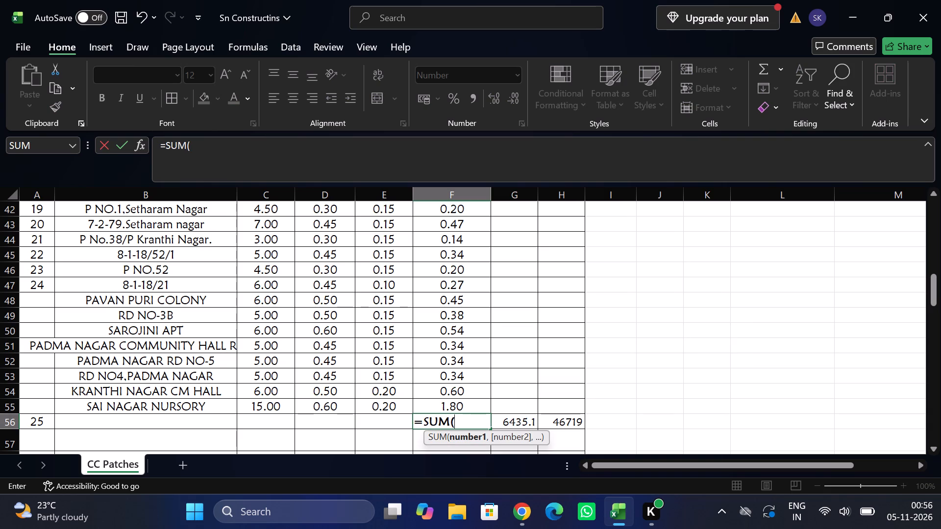
key(f)
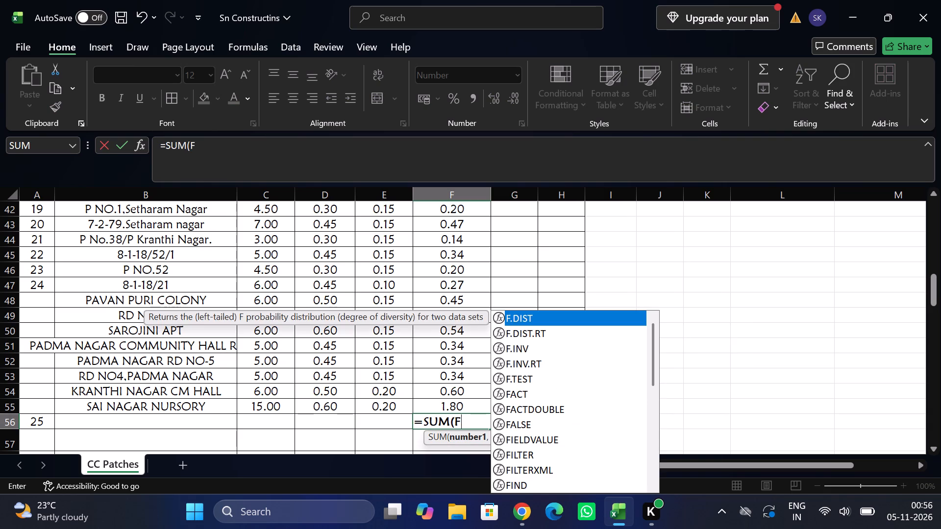
key(1)
key(shift+colon)
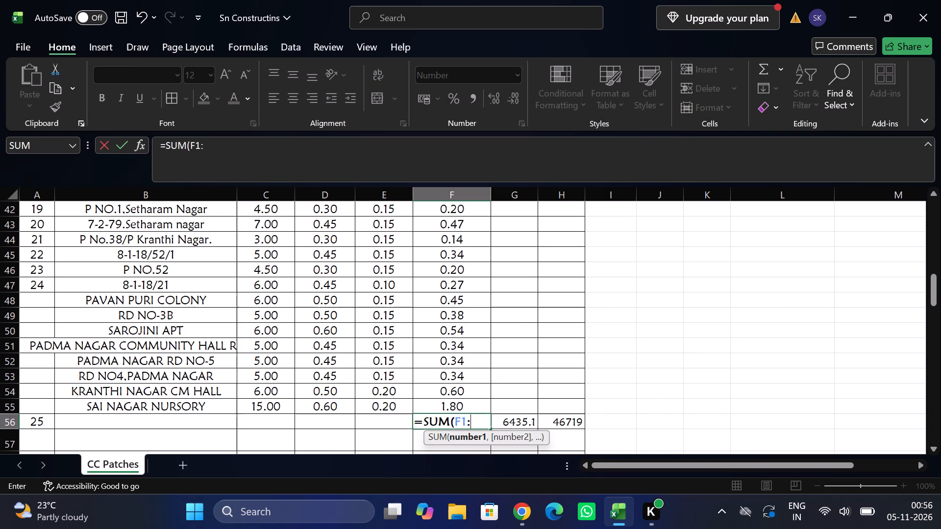
text(F55)
key(shift+parenright)
key(Return)
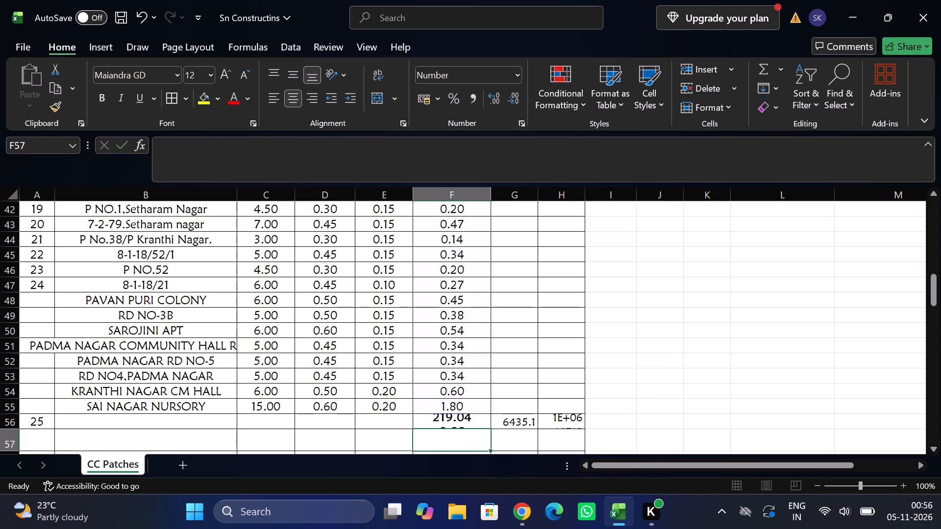
Correct the F56 total to start at the first patch location row, making the formula =SUM(F24:F55).
scroll(485, 385, up, 1)
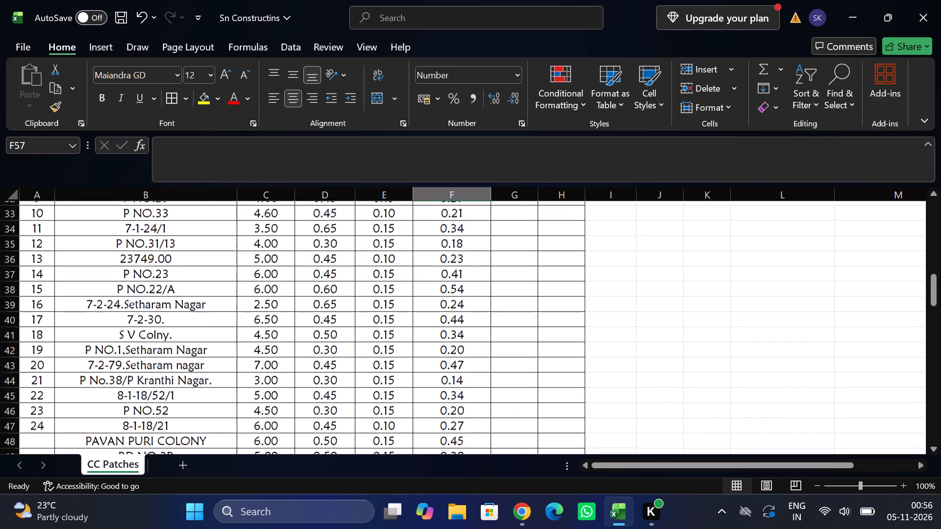
scroll(485, 385, up, 2)
scroll(485, 385, down, 2)
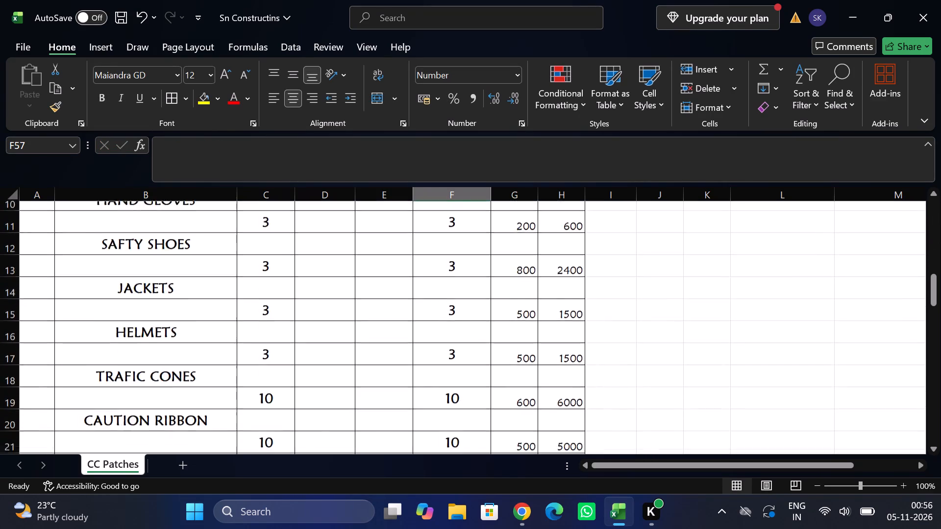
scroll(485, 385, down, 3)
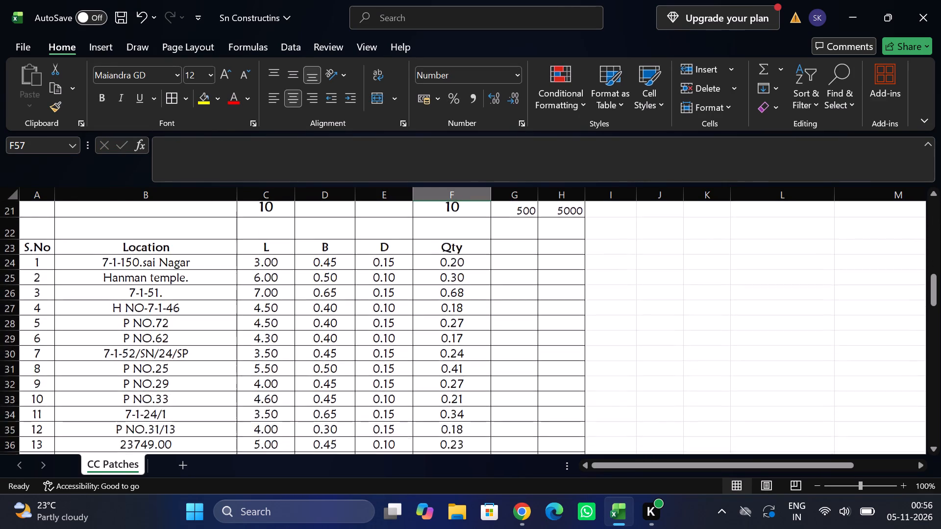
scroll(485, 385, down, 2)
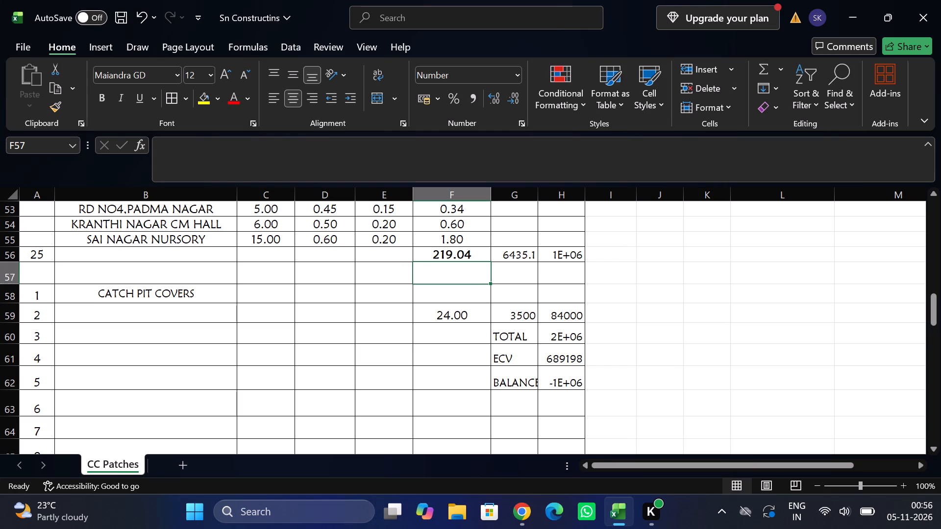
double_click(452, 251)
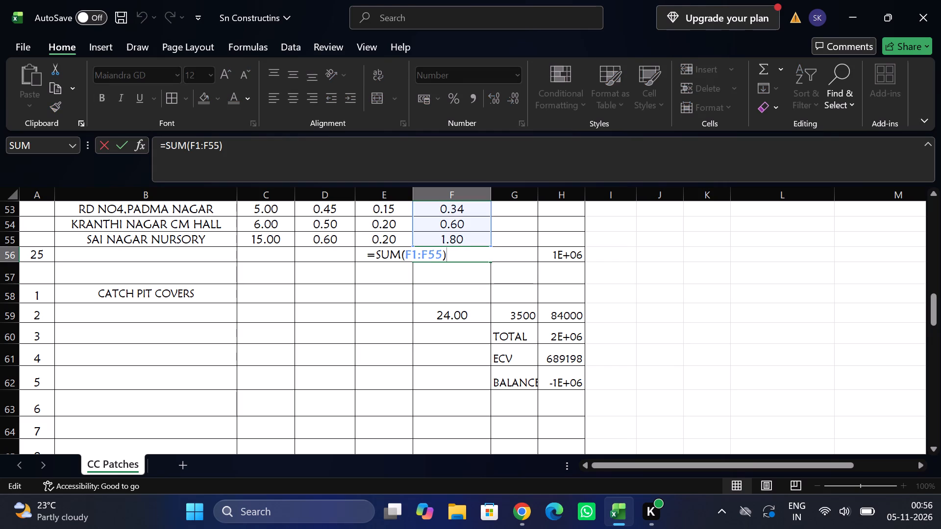
click(419, 253)
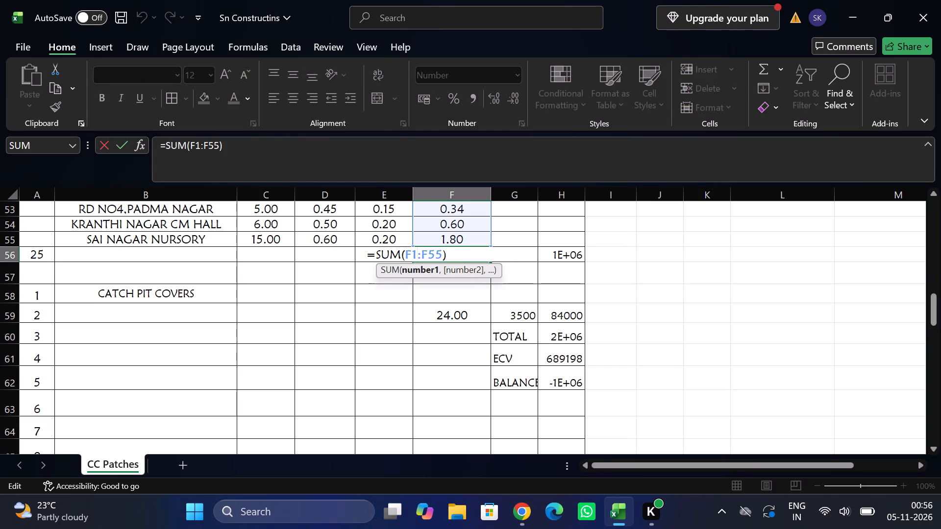
key(2)
key(BackSpace)
key(BackSpace)
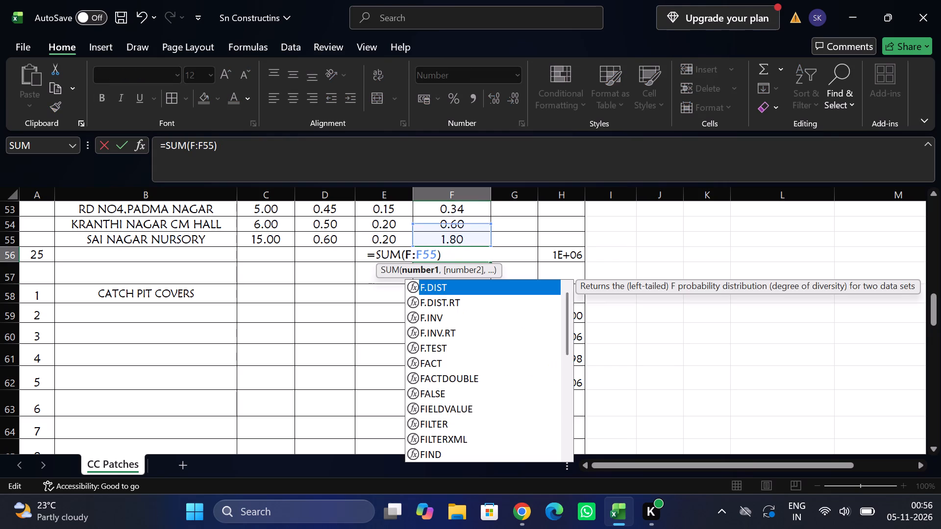
text(24)
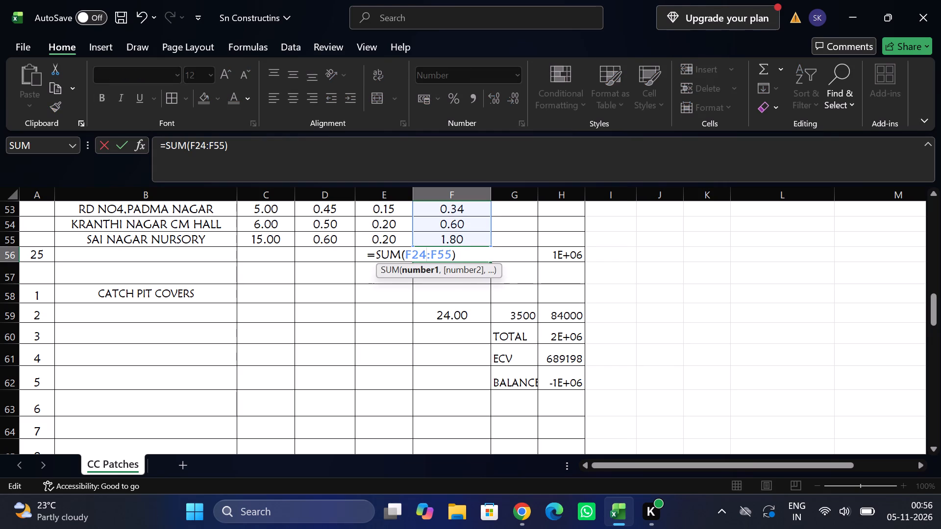
key(Return)
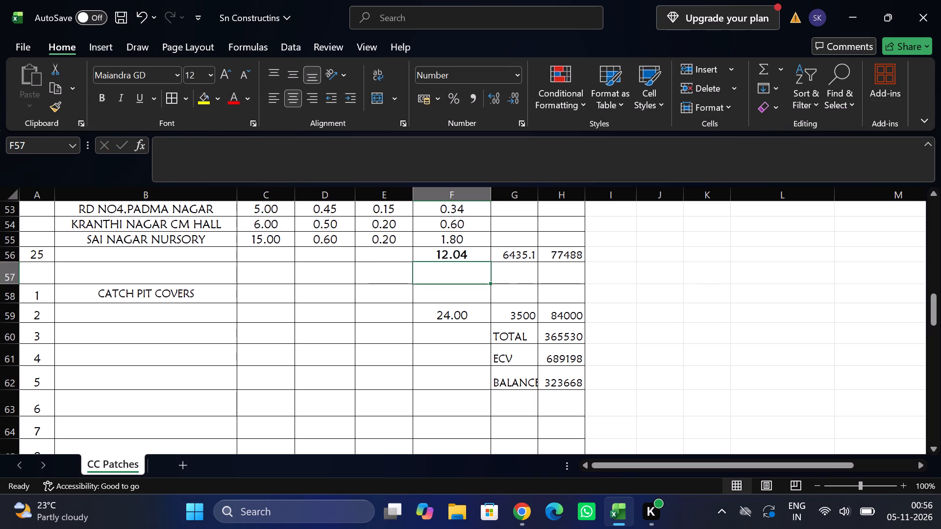
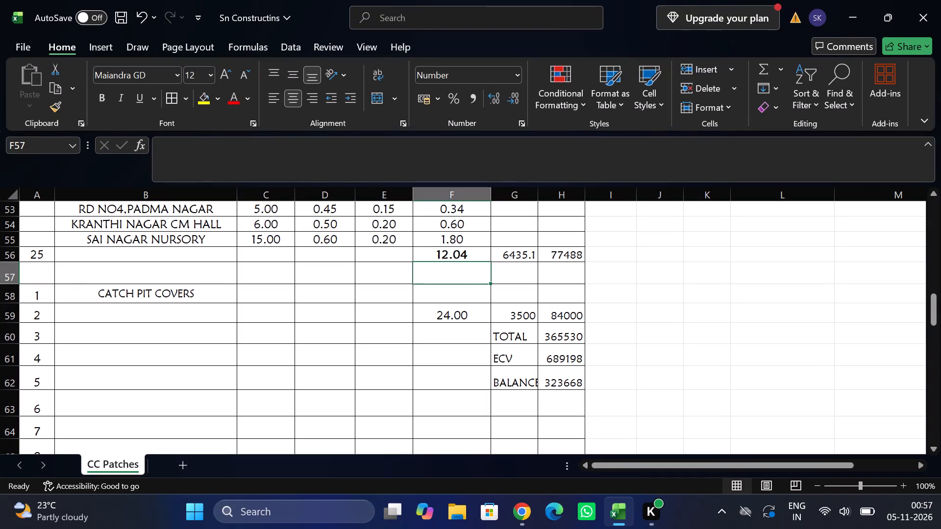
Check the TOTAL formula in H60 and review the estimate rows above it up to the start of the sheet.
double_click(560, 335)
key(Return)
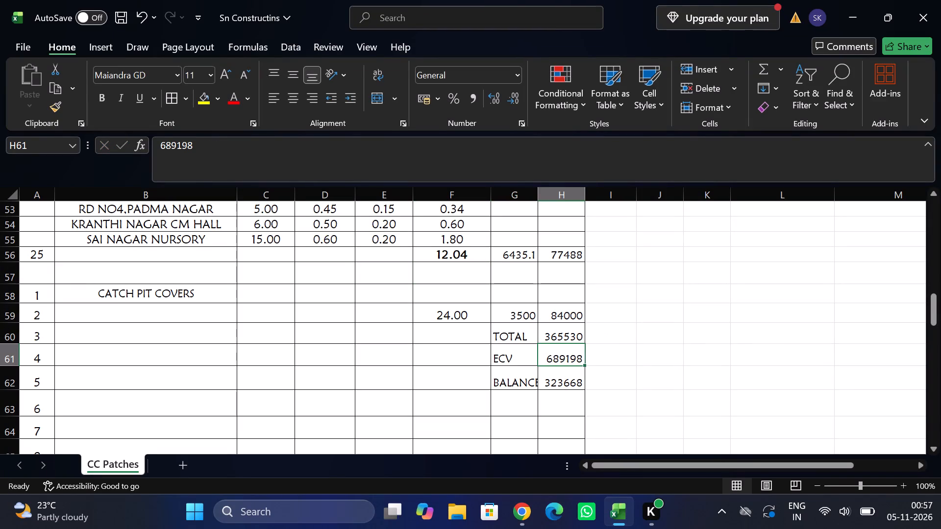
scroll(385, 294, up, 2)
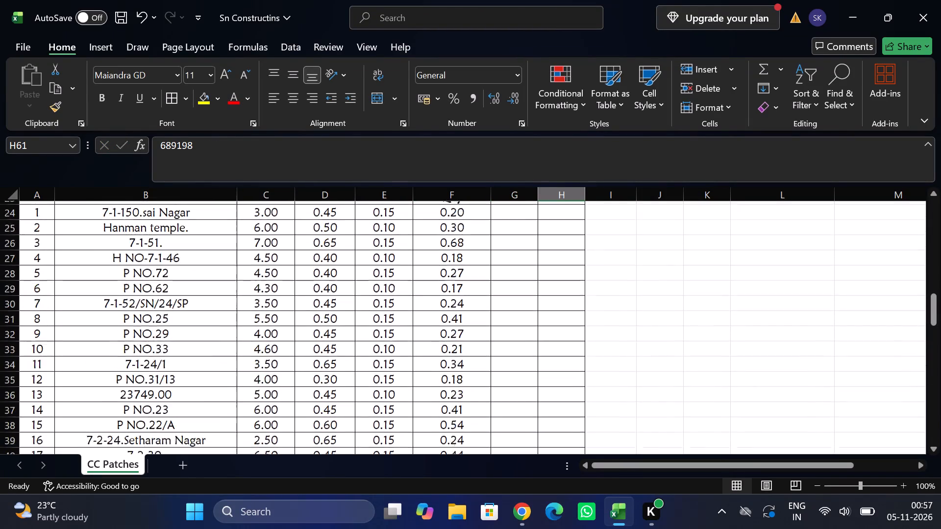
scroll(385, 294, up, 1)
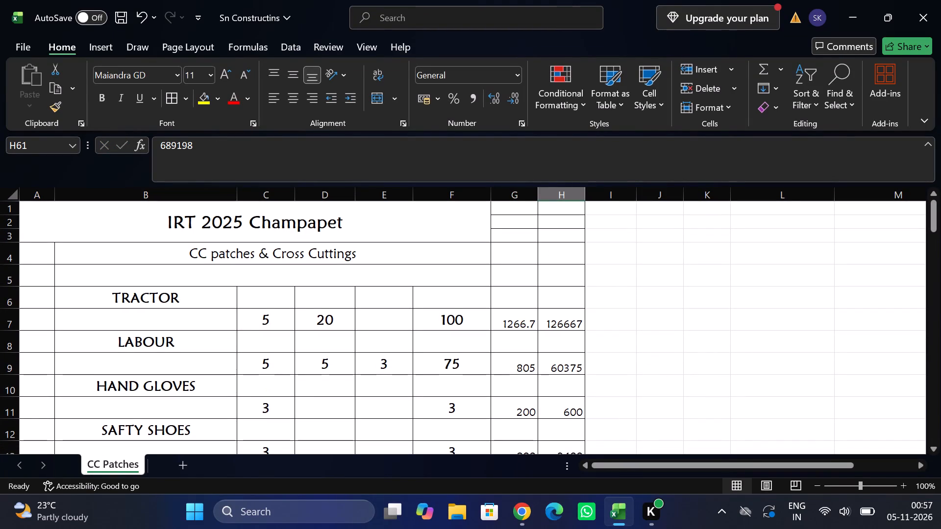
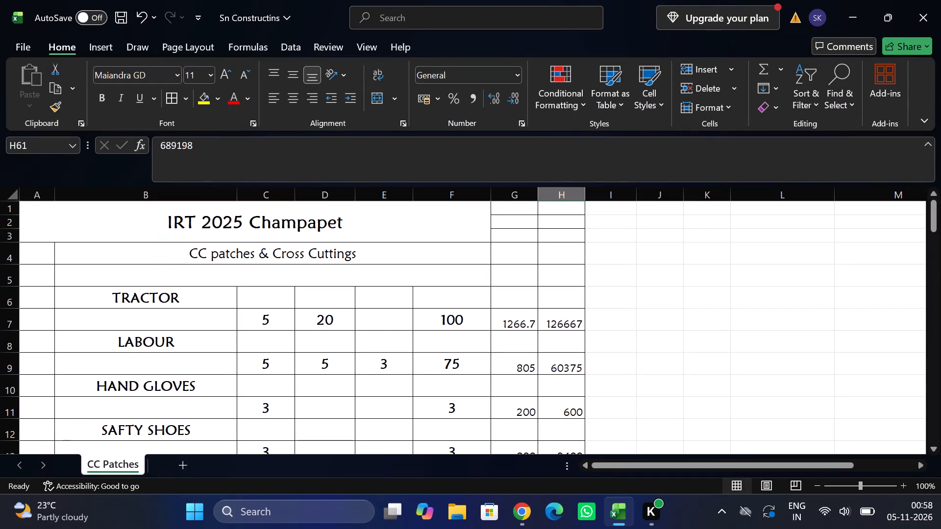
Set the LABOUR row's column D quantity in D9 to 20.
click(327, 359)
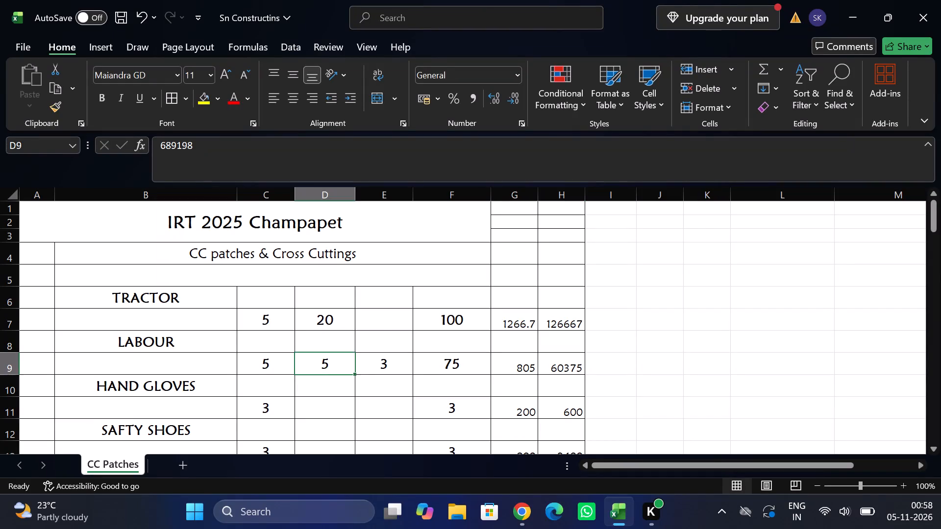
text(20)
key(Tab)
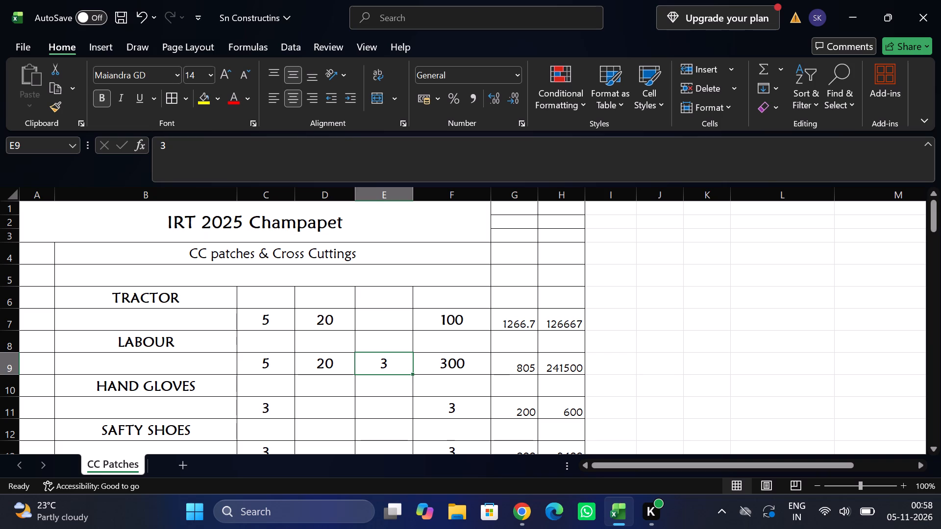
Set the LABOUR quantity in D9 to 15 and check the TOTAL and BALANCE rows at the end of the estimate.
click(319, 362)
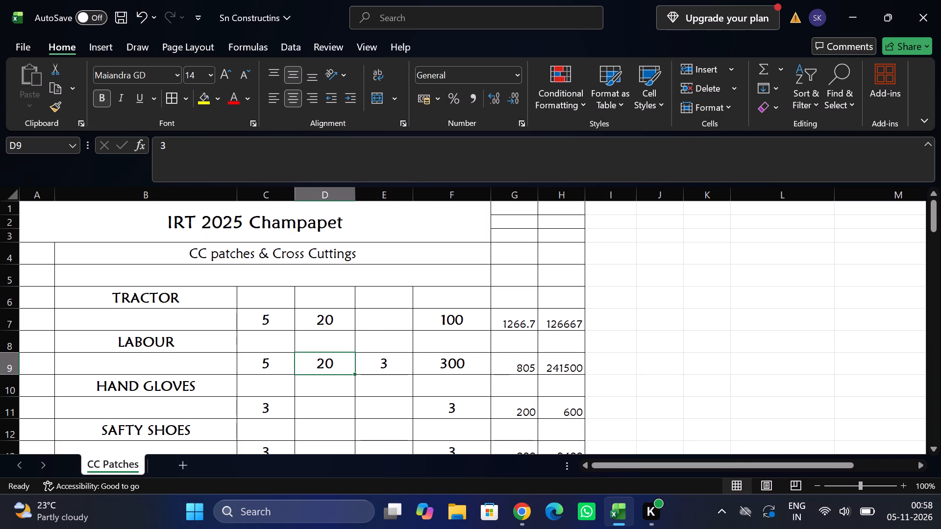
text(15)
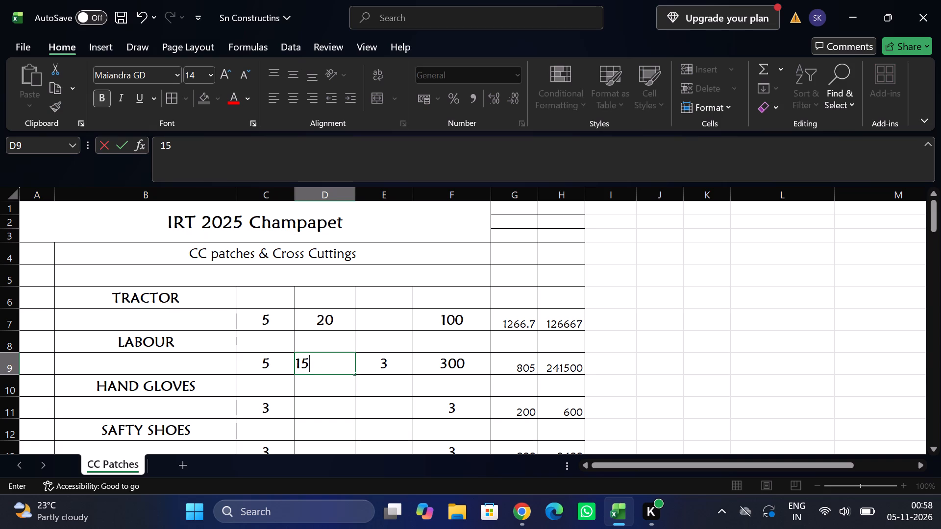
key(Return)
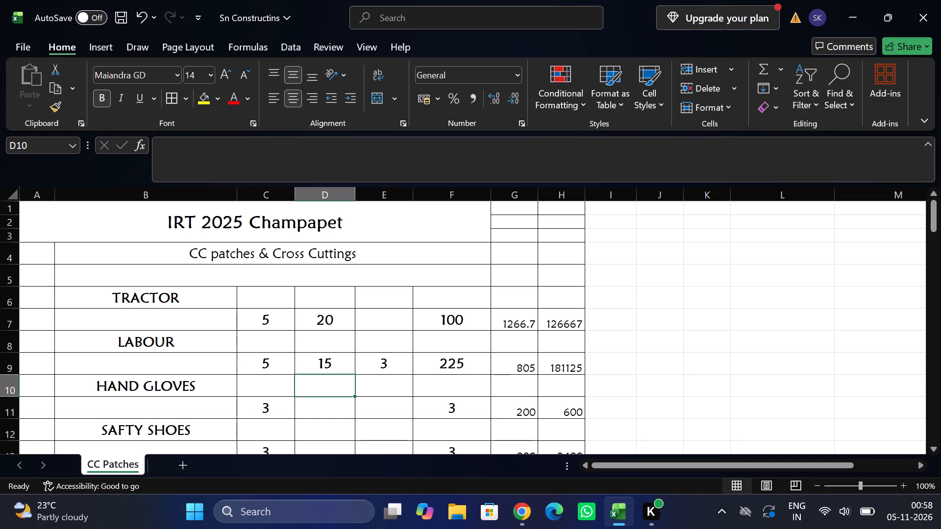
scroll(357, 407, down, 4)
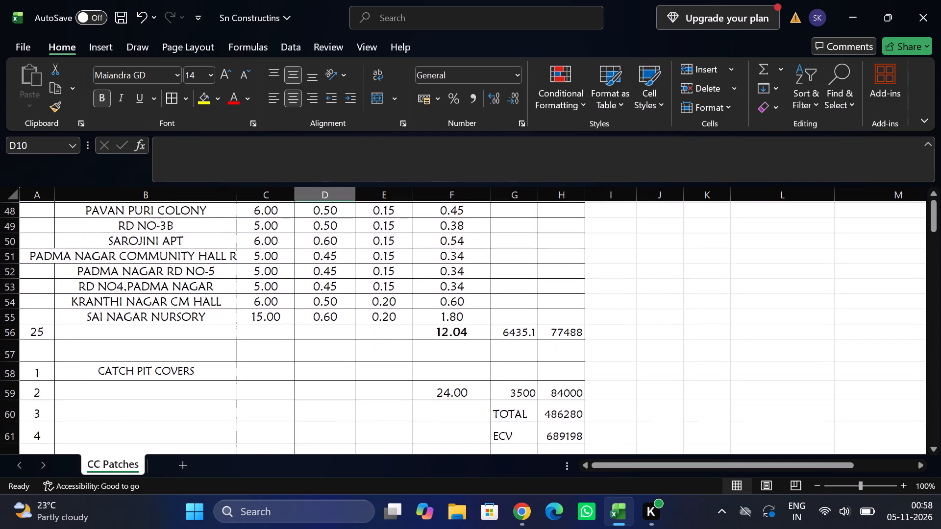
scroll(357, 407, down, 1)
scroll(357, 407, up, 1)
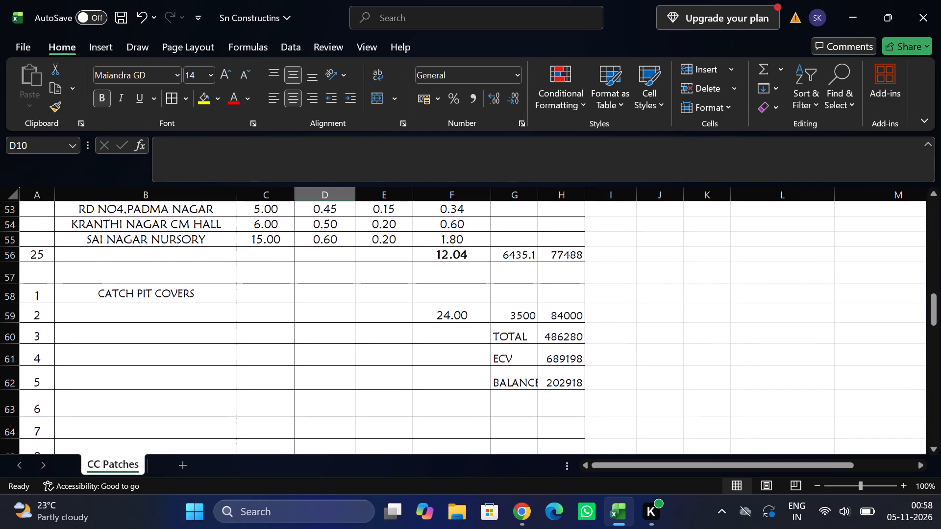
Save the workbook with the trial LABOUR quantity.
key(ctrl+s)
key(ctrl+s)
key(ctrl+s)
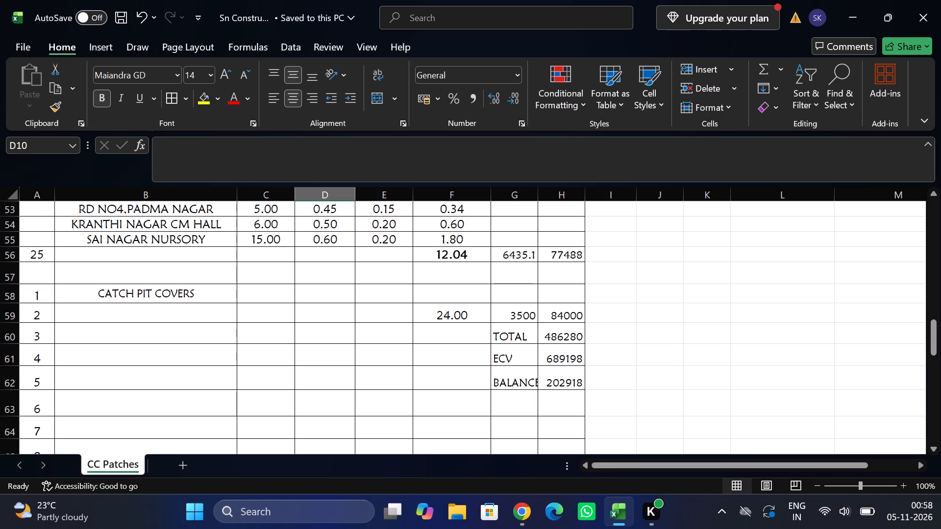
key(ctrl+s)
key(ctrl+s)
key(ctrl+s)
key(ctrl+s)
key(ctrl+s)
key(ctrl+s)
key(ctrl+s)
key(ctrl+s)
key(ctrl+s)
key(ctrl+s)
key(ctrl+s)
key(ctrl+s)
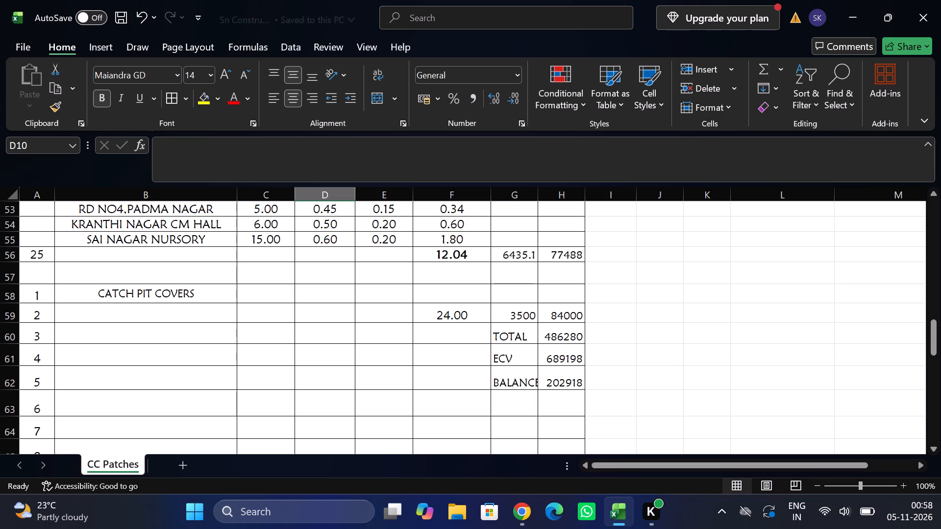
Set the LABOUR row's column D quantity in D9 to 5.
scroll(357, 407, up, 1)
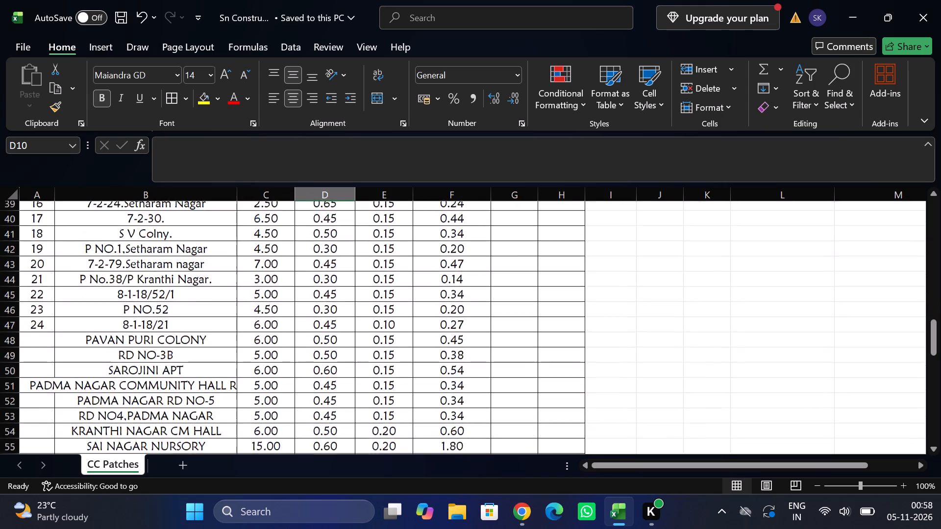
scroll(357, 407, up, 3)
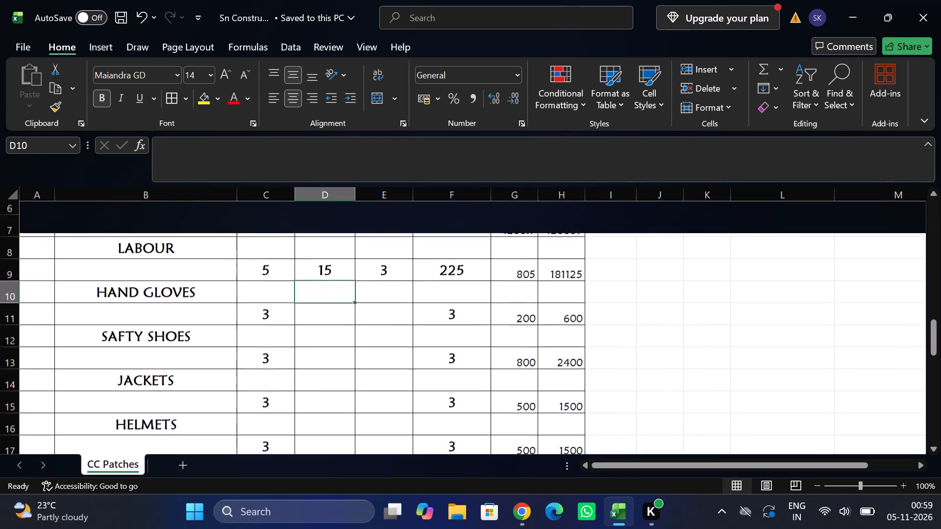
scroll(357, 407, up, 1)
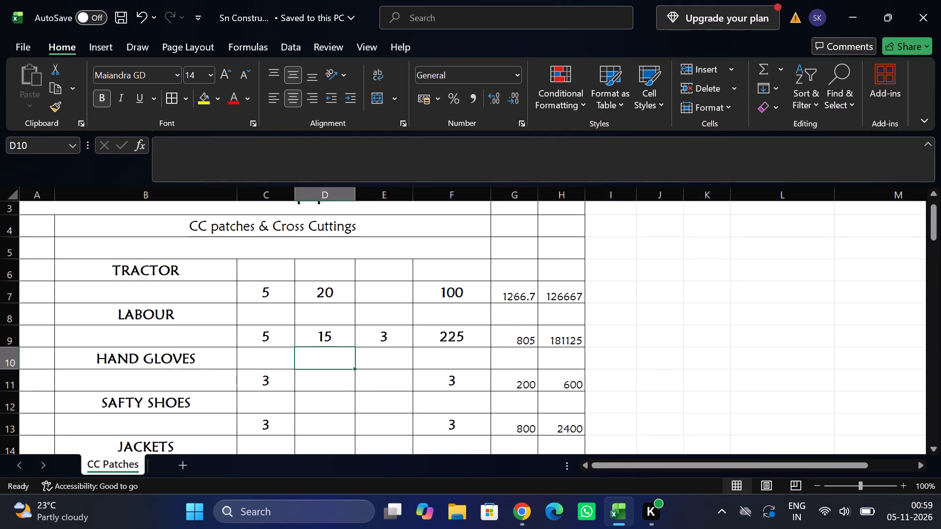
click(321, 328)
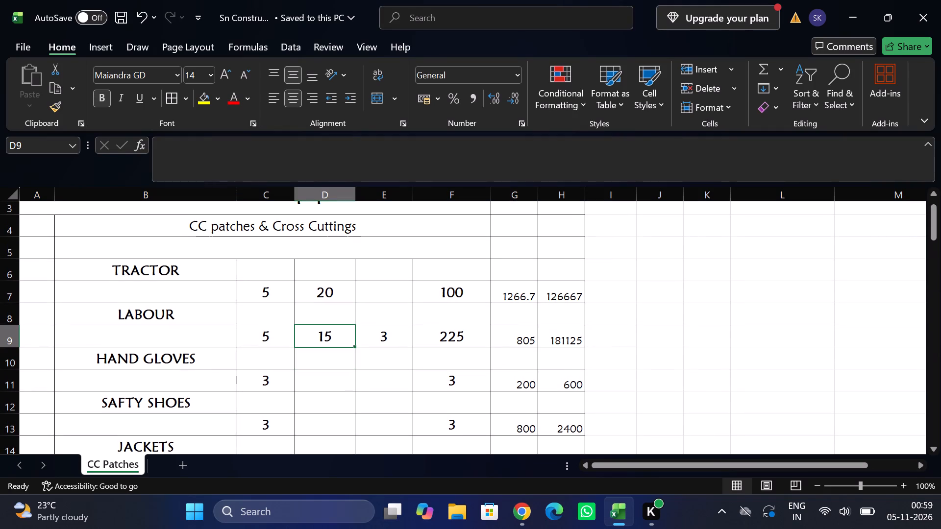
key(5)
key(Return)
Save the workbook under its current name.
key(ctrl+s)
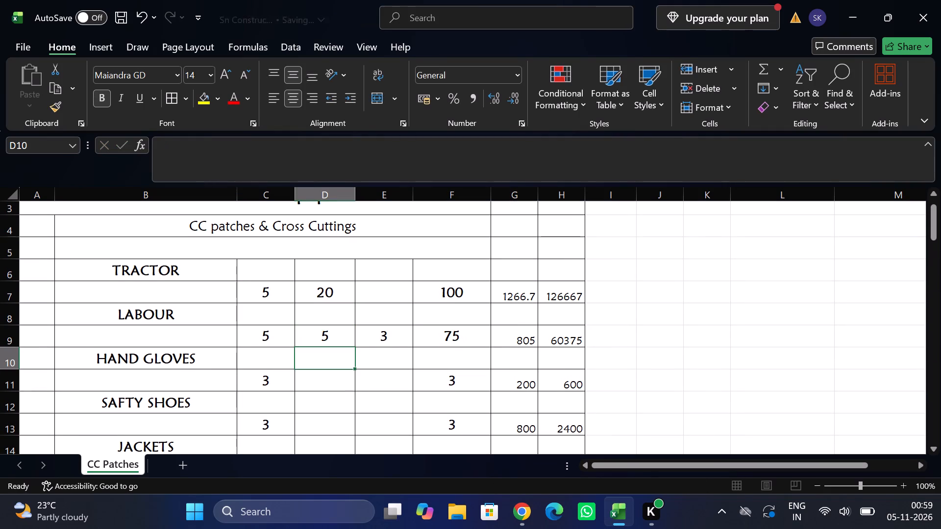
key(ctrl+s)
key(ctrl+s)
key(ctrl+s)
key(ctrl+s)
key(ctrl+s)
key(ctrl+s)
key(ctrl+s)
key(ctrl+s)
key(ctrl+s)
key(ctrl+s)
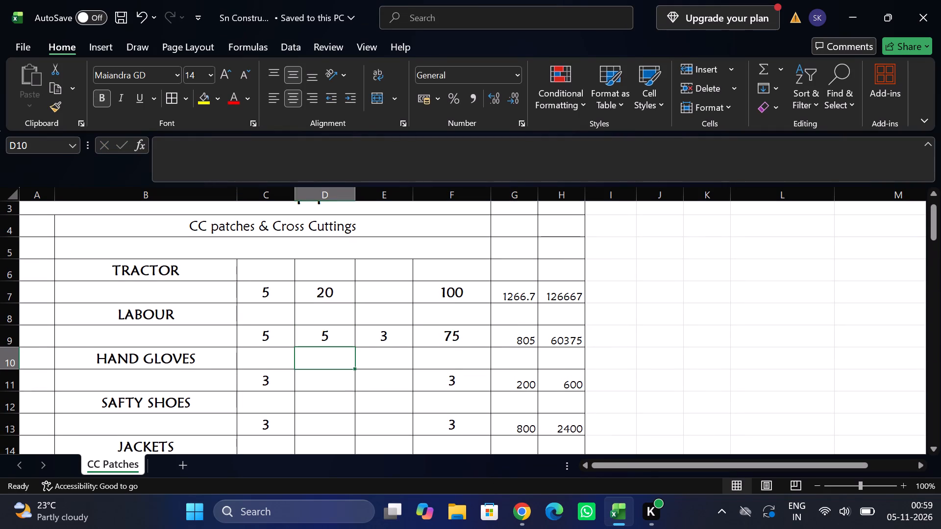
key(ctrl+s)
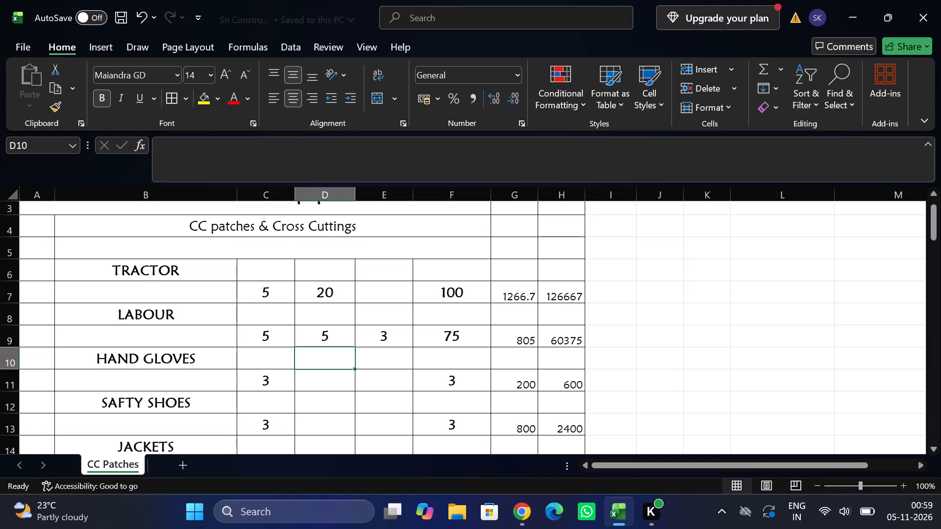
Save a copy of the estimate as an Excel Workbook named CHAMPAPET-IRT in the Documents folder.
click(31, 48)
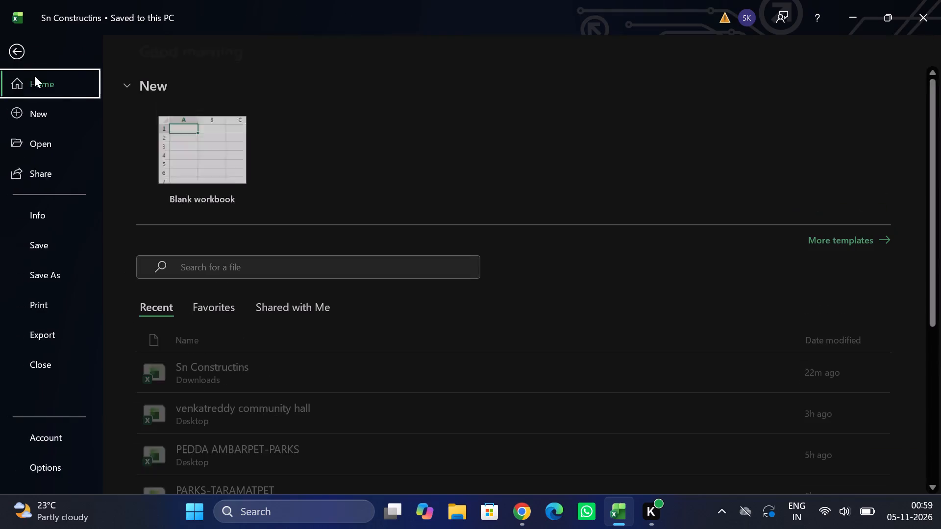
click(56, 265)
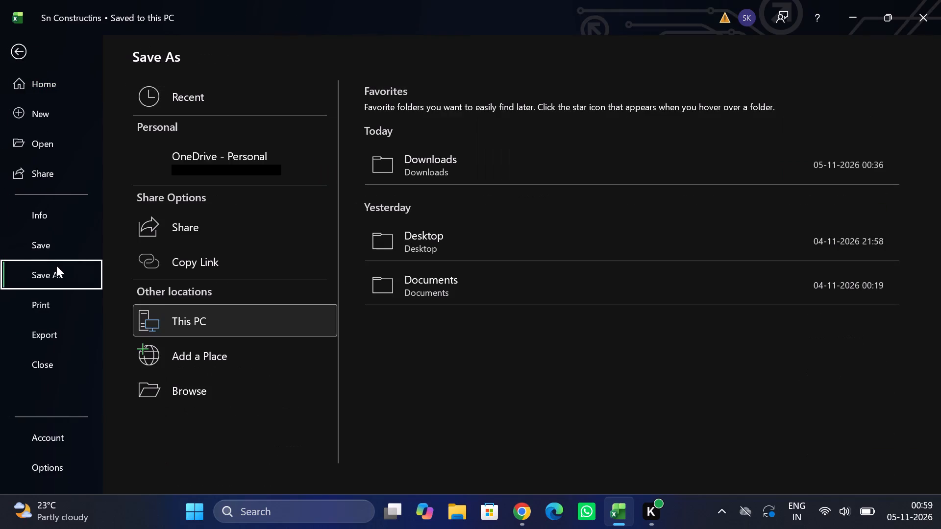
double_click(188, 313)
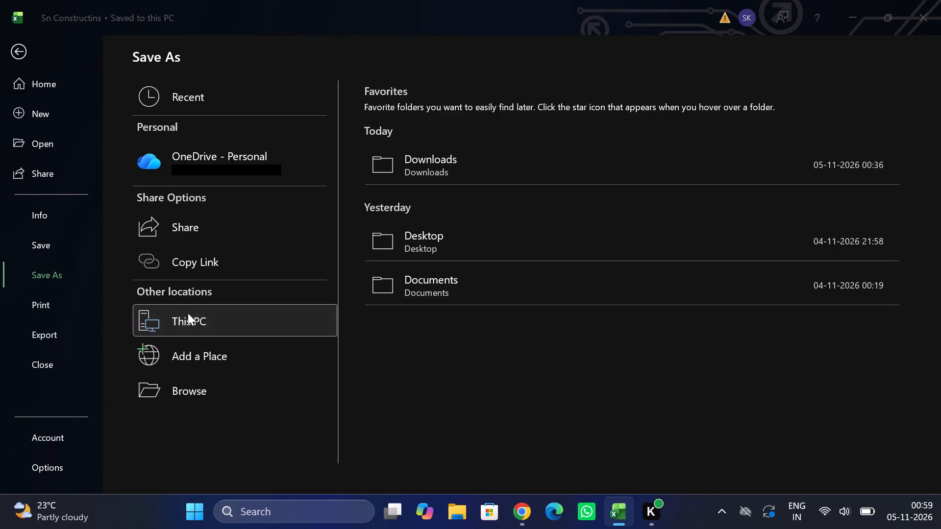
text(CHAMPAPET-IRT)
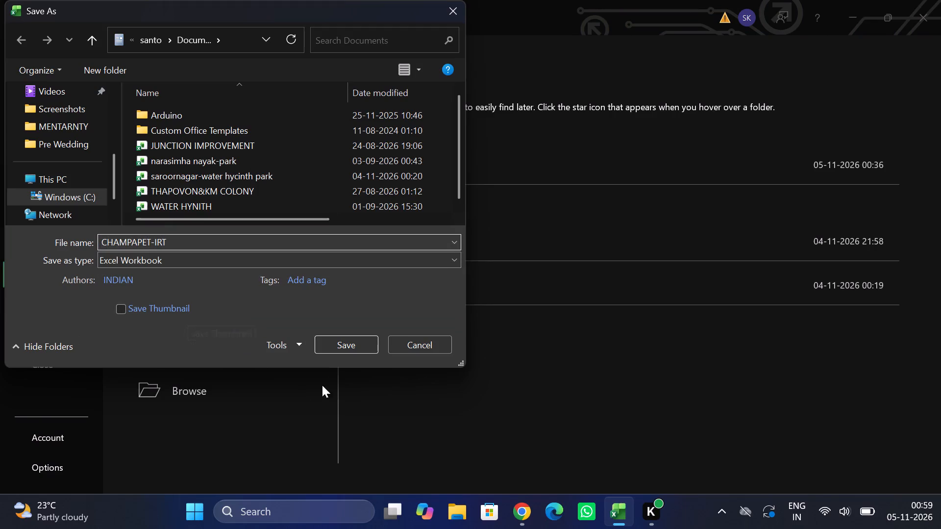
click(357, 345)
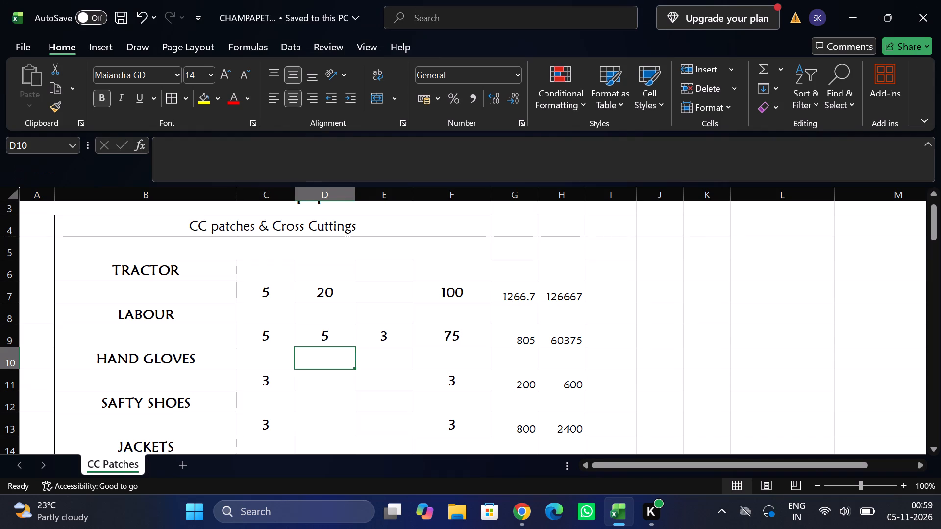
Select cell E7 in the TRACTOR row and save the CHAMPAPET-IRT workbook.
click(379, 289)
scroll(379, 289, up, 2)
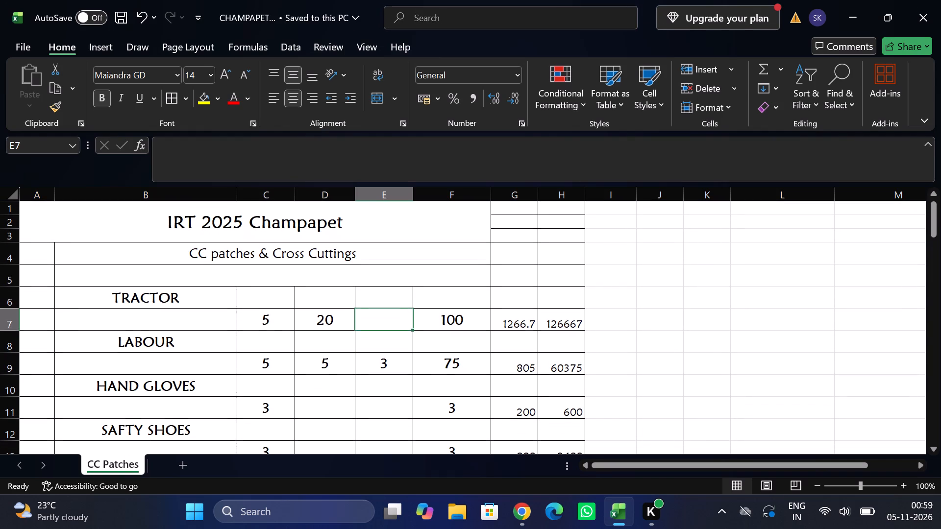
key(ctrl+s)
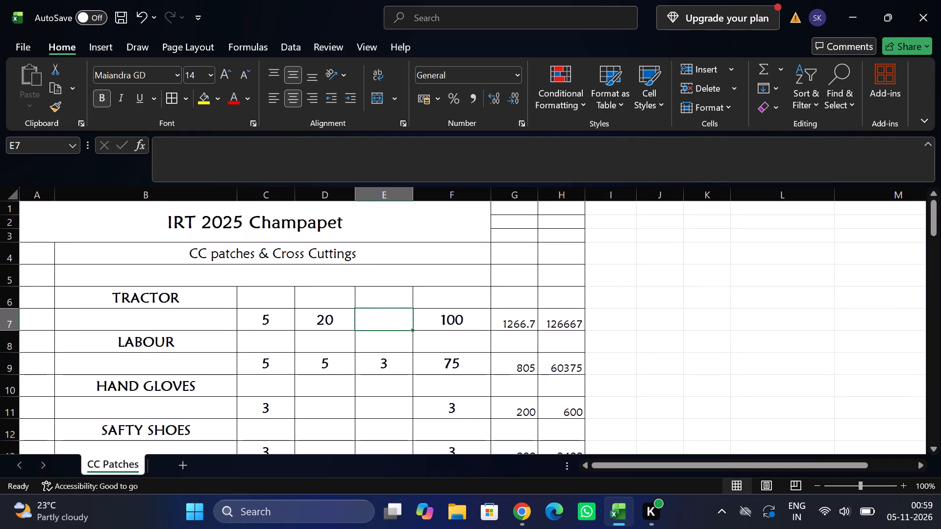
key(ctrl+s)
key(ctrl+s)
key(ctrl+s)
key(ctrl+s)
key(ctrl+s)
key(ctrl+s)
key(ctrl+s)
key(ctrl+s)
key(ctrl+s)
key(ctrl+s)
key(ctrl+s)
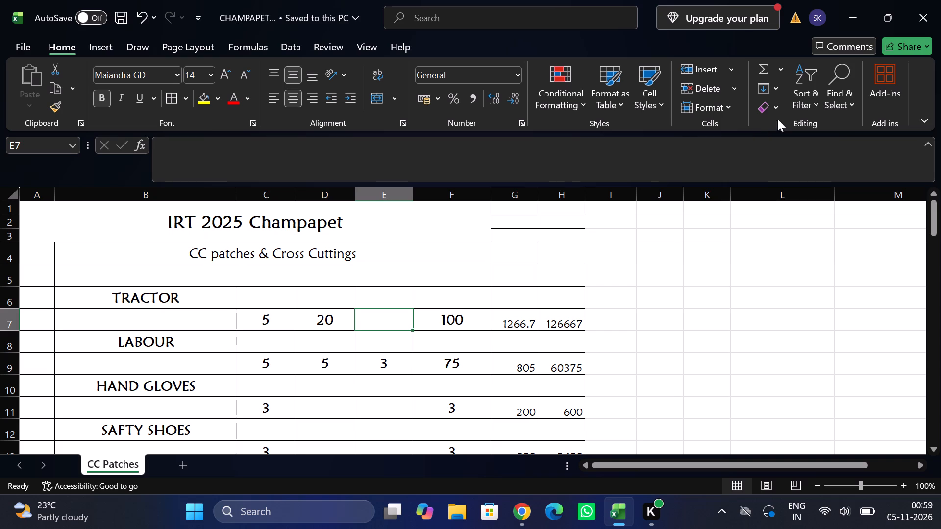
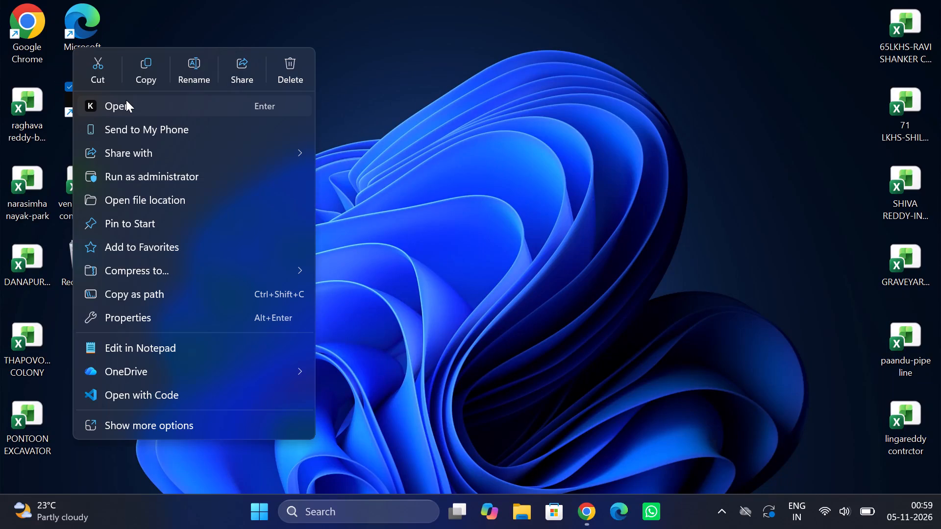
Launch Kuro from its desktop shortcut.
double_click(179, 105)
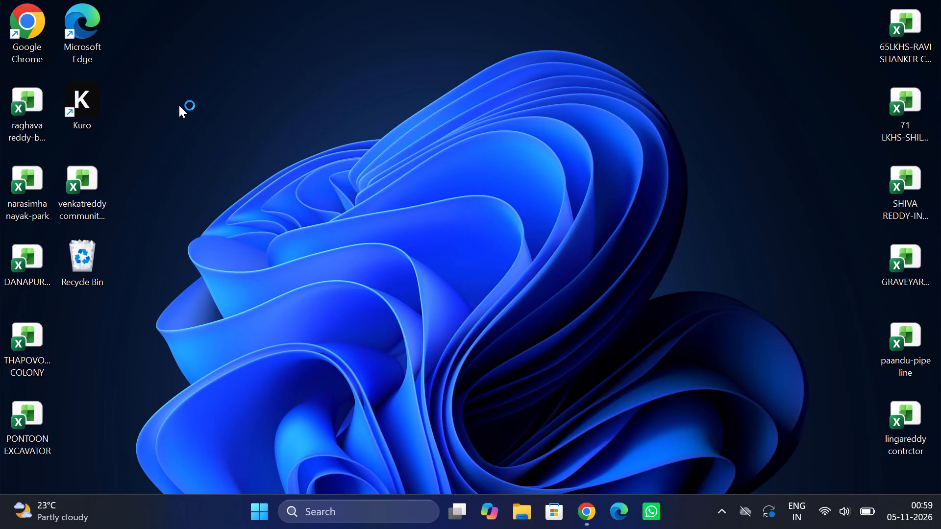